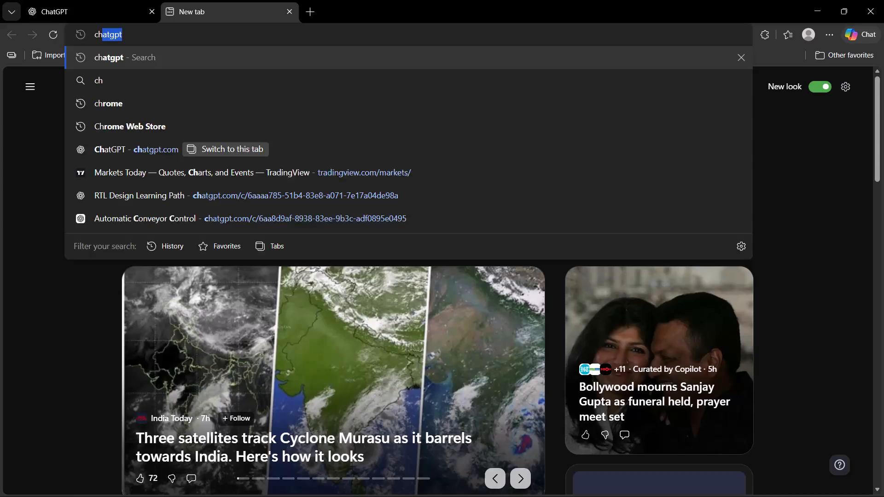
# Search the web for TradingView.
pyautogui.press('BackSpace')
pyautogui.press('BackSpace')
pyautogui.press('BackSpace')
pyautogui.press('BackSpace')
pyautogui.press('BackSpace')
pyautogui.press('BackSpace')
pyautogui.press('BackSpace')
pyautogui.press('BackSpace')
pyautogui.press('BackSpace')
pyautogui.press('BackSpace')
pyautogui.press('BackSpace')
pyautogui.press('BackSpace')
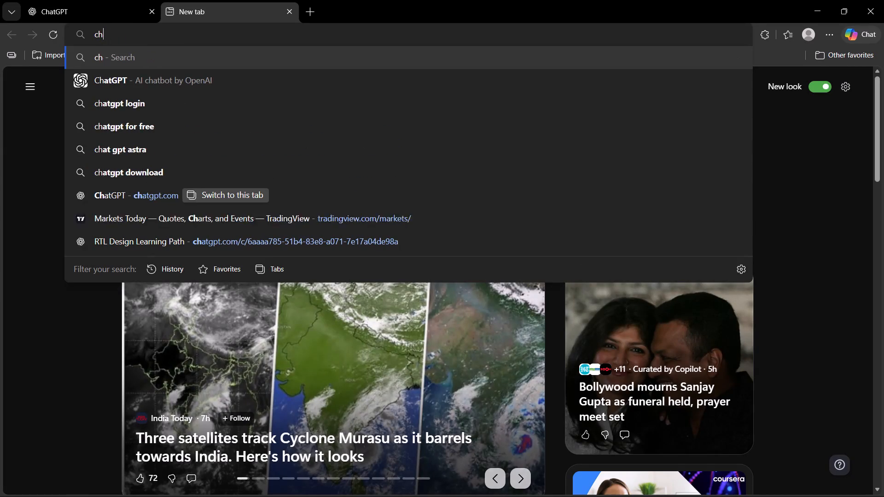
pyautogui.write('tradni')
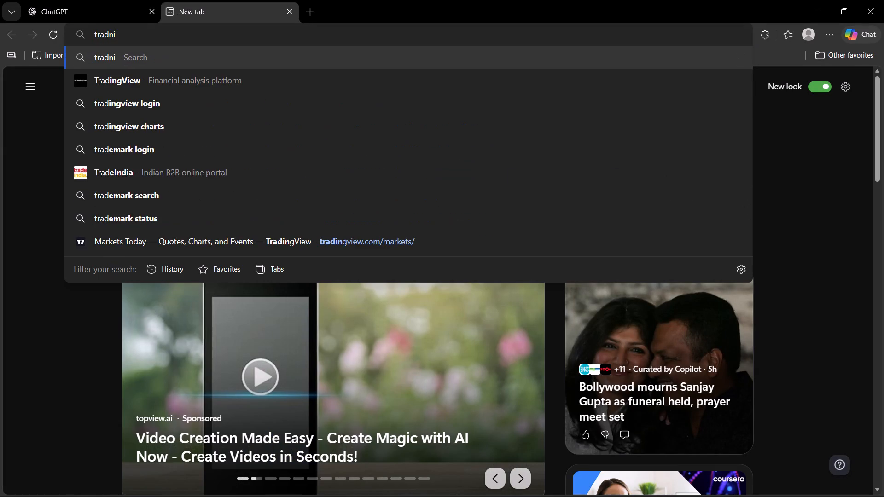
pyautogui.press('BackSpace')
pyautogui.press('BackSpace')
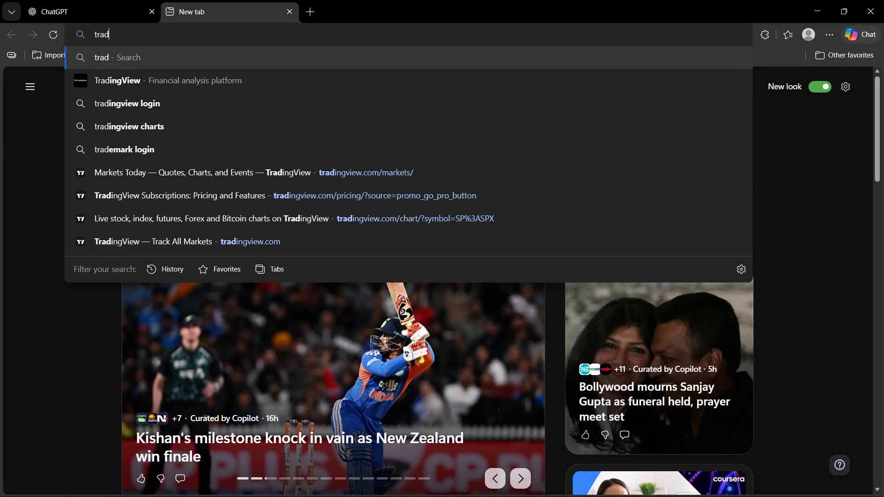
pyautogui.press('Down')
pyautogui.press('Down')
pyautogui.press('Up')
pyautogui.press('Return')
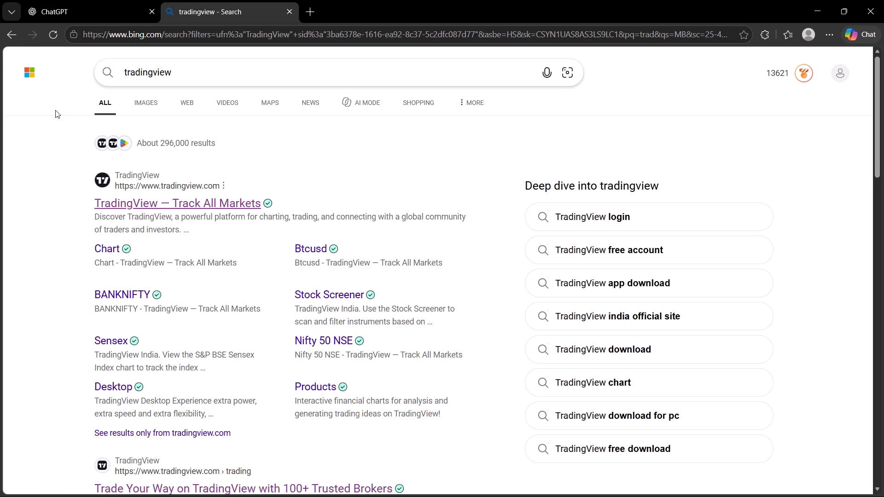
# Open the TradingView site from the search results and go to its markets overview for the entire world.
pyautogui.click(159, 204)
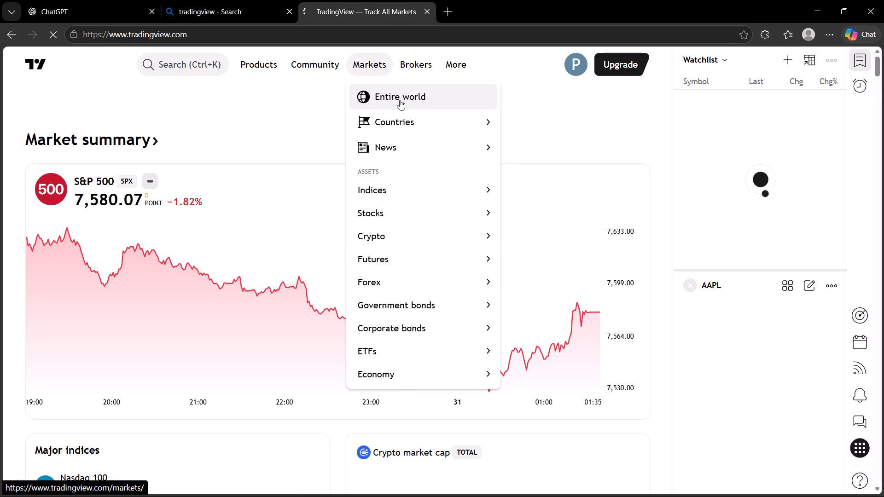
pyautogui.click(400, 100)
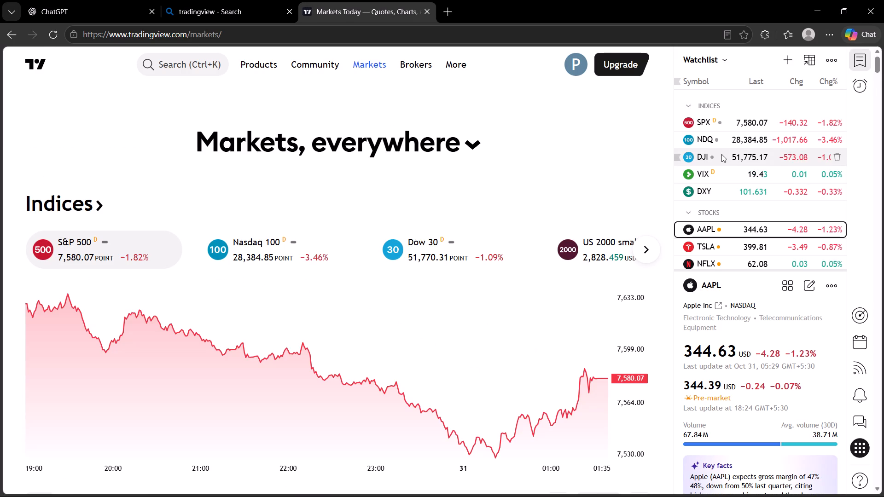
# Show the VIX details from the watchlist and look at its performance and seasonals.
pyautogui.click(728, 170)
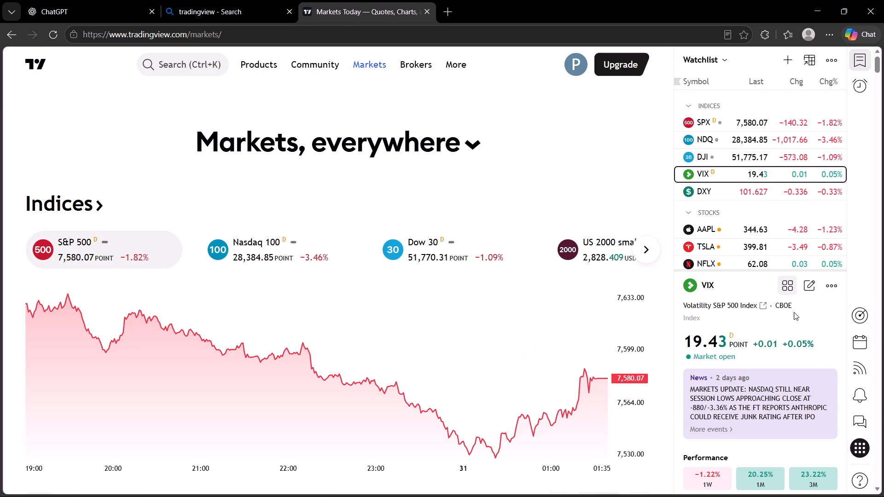
pyautogui.scroll(-3, 797, 328)
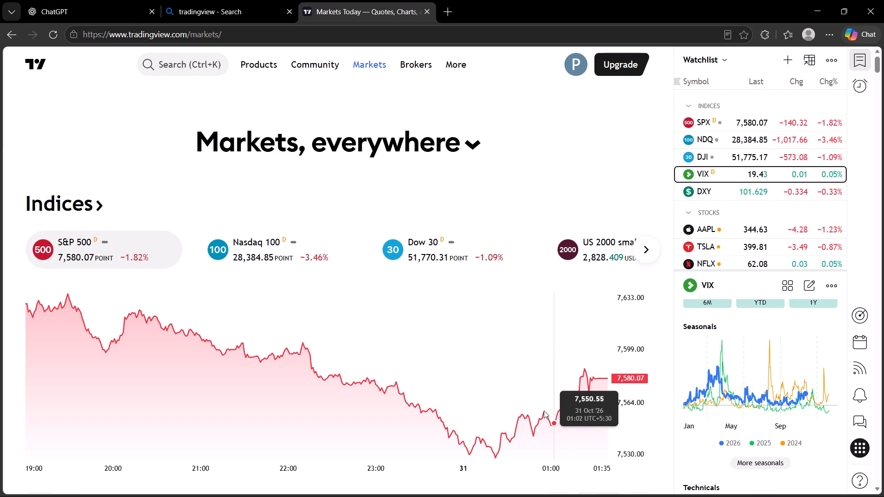
# Switch the S&P 500 overview chart to candlesticks.
pyautogui.scroll(-1, 598, 451)
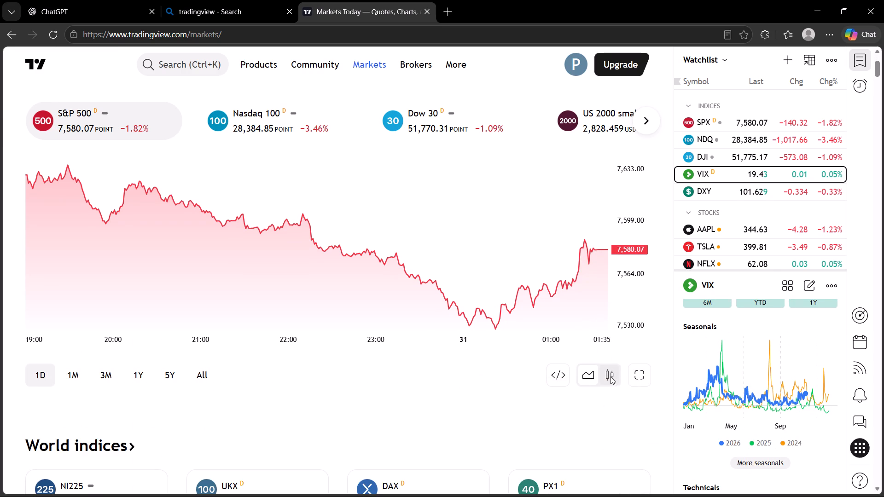
pyautogui.click(611, 376)
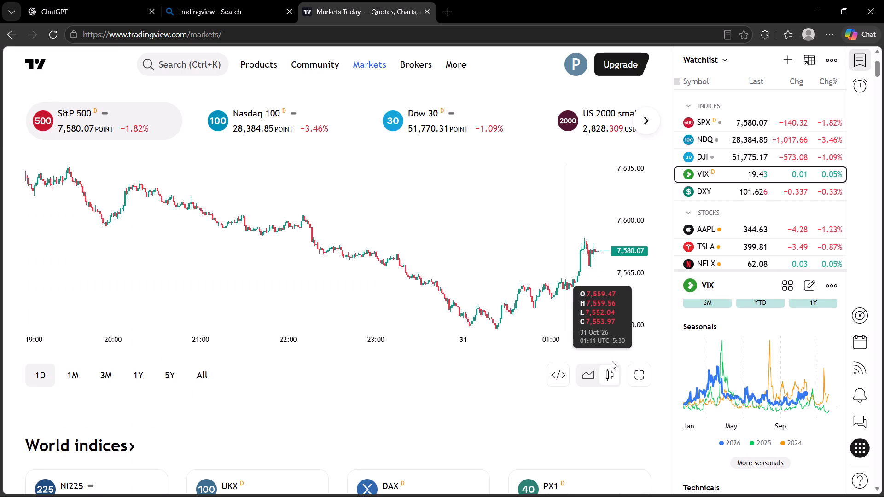
# Open the S&P 500 index in the full-featured chart from the markets overview.
pyautogui.click(560, 380)
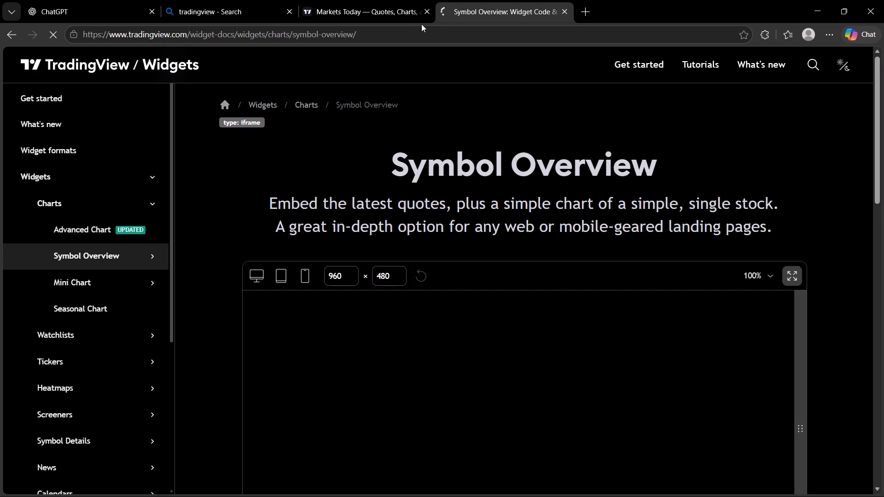
pyautogui.click(387, 7)
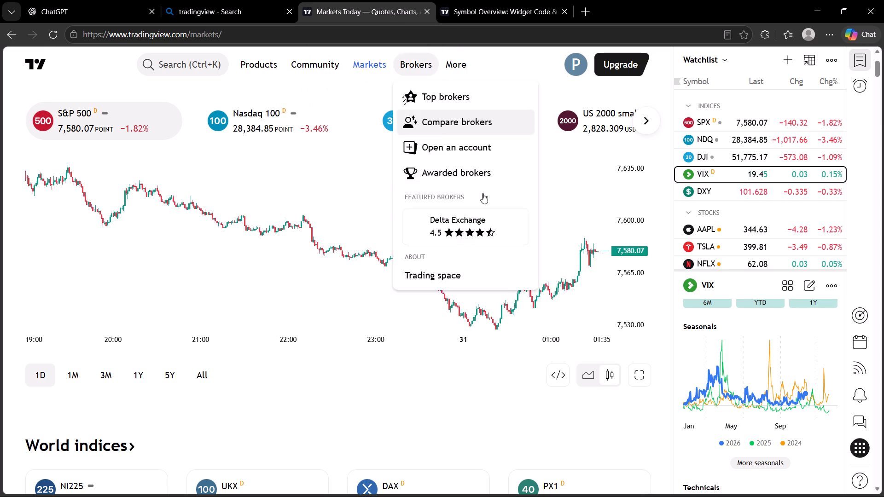
pyautogui.click(642, 376)
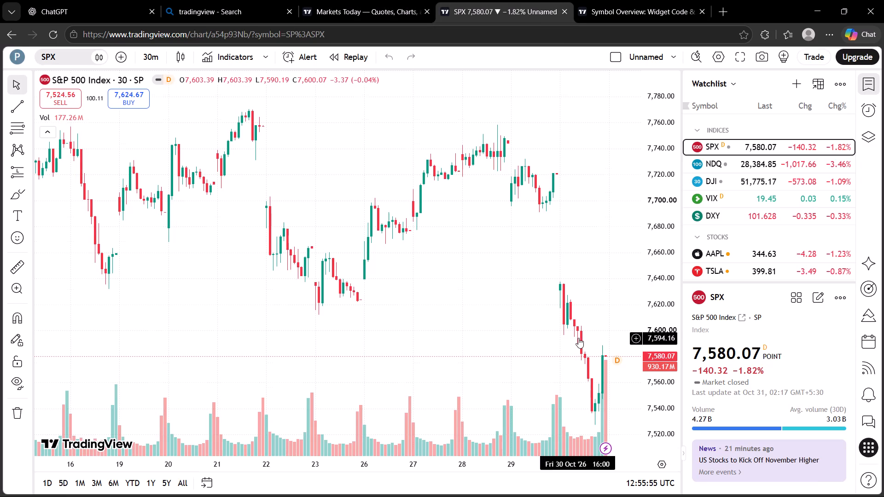
# Examine the late-October candles on the 30-minute S&P 500 chart.
pyautogui.hscroll(-2, 578, 338)
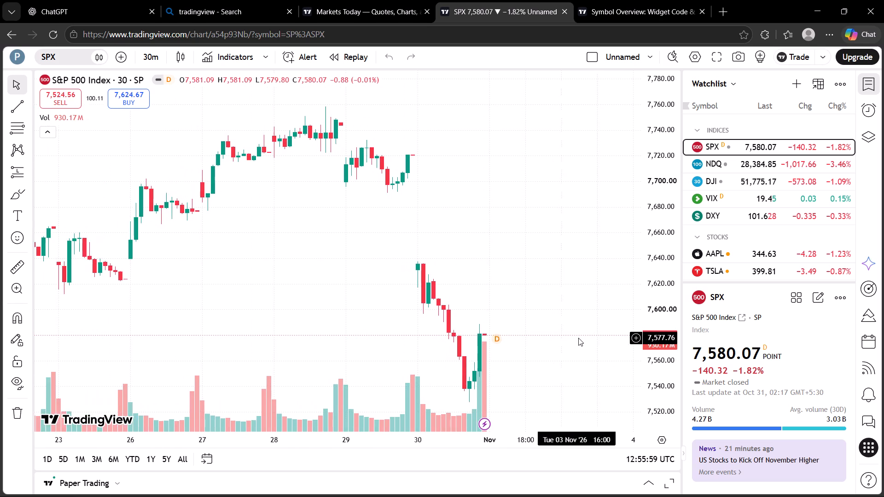
pyautogui.hscroll(5, 578, 338)
pyautogui.hscroll(-1, 578, 338)
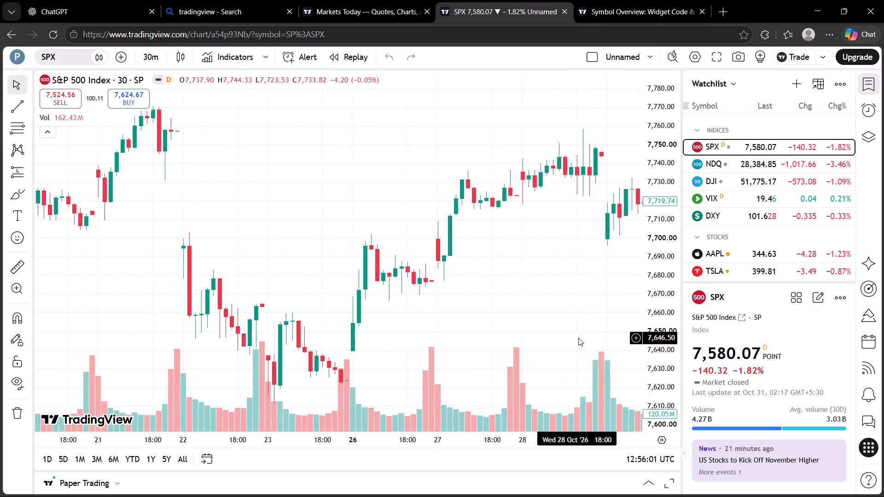
pyautogui.hscroll(-4, 578, 338)
pyautogui.scroll(-1, 578, 338)
pyautogui.hscroll(-1, 578, 338)
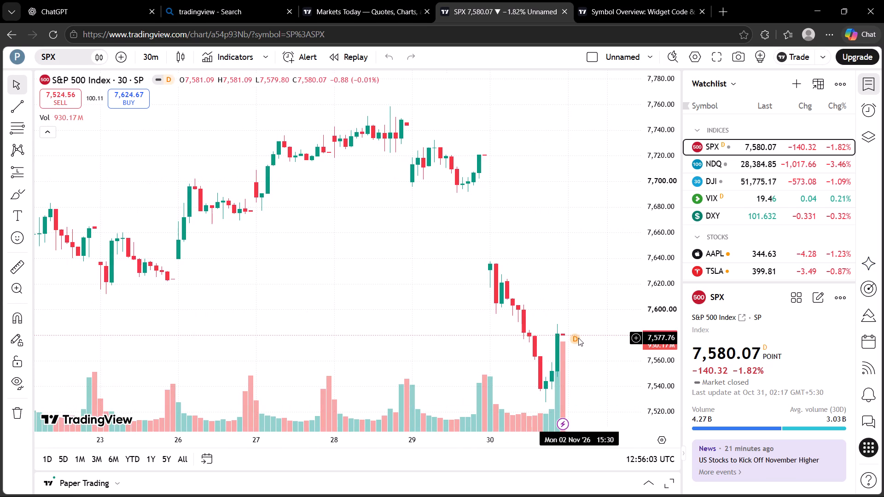
pyautogui.hscroll(-1, 578, 338)
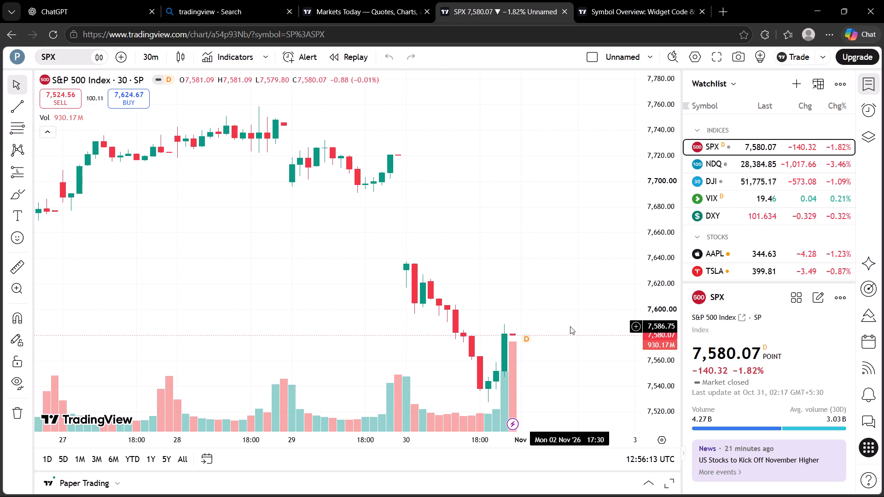
# Load VIX from the watchlist into the chart.
pyautogui.click(736, 202)
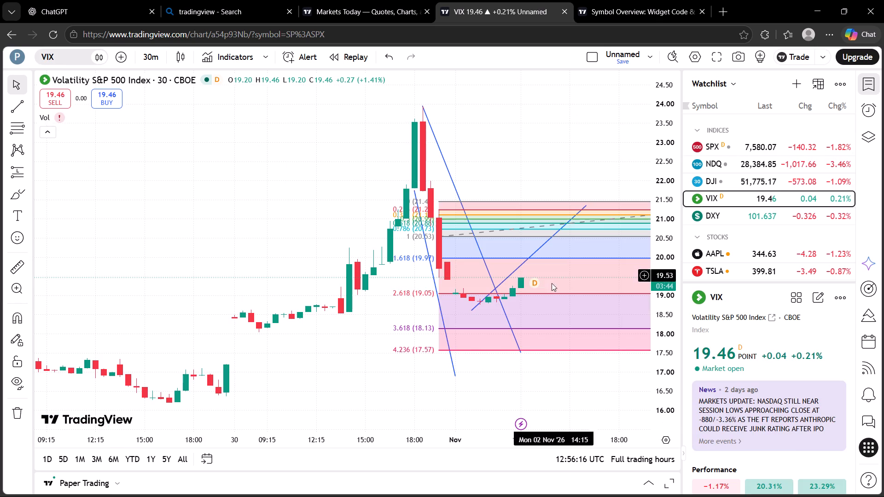
# Delete the Fibonacci drawing, the rising trend line and the two falling trend lines from the VIX chart.
pyautogui.click(556, 231)
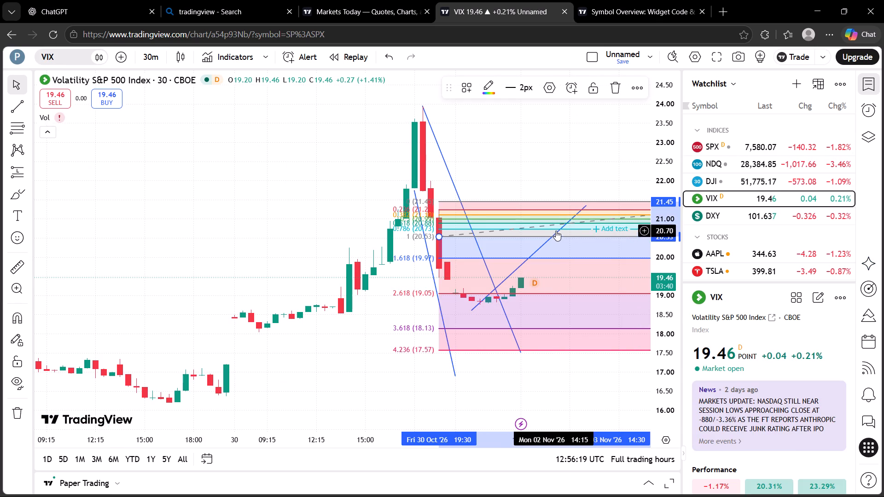
pyautogui.click(614, 90)
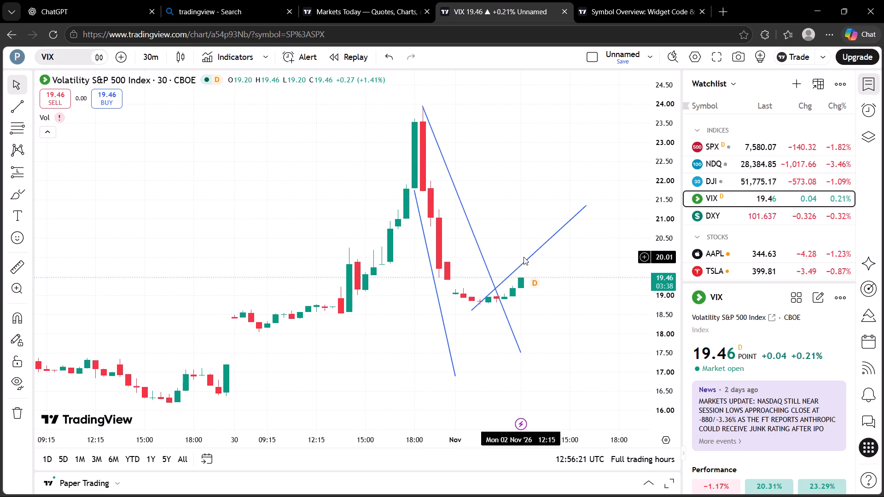
pyautogui.click(522, 266)
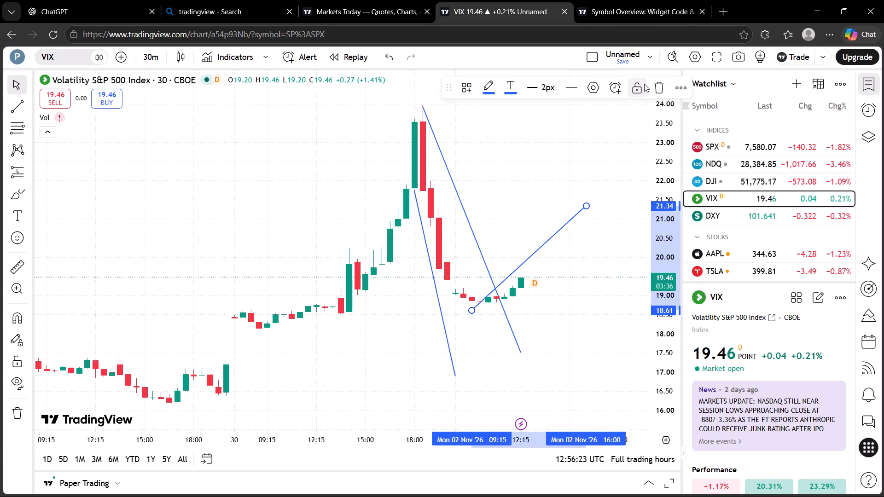
pyautogui.click(660, 87)
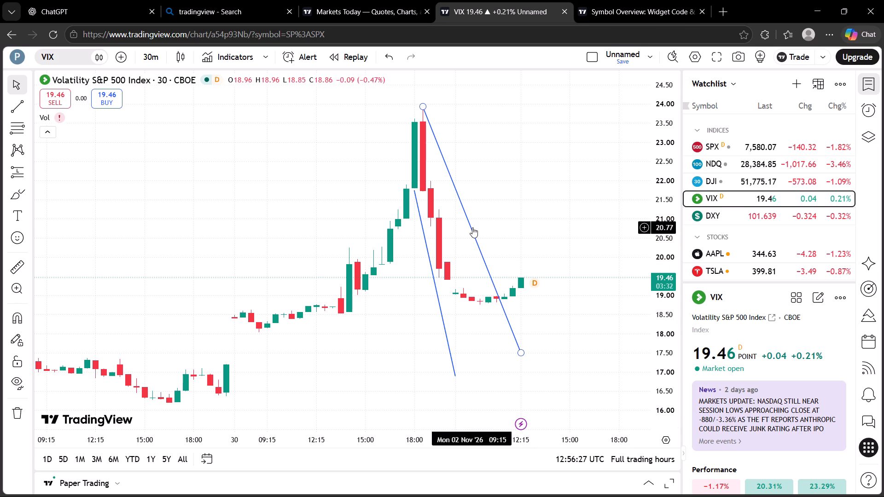
pyautogui.click(472, 227)
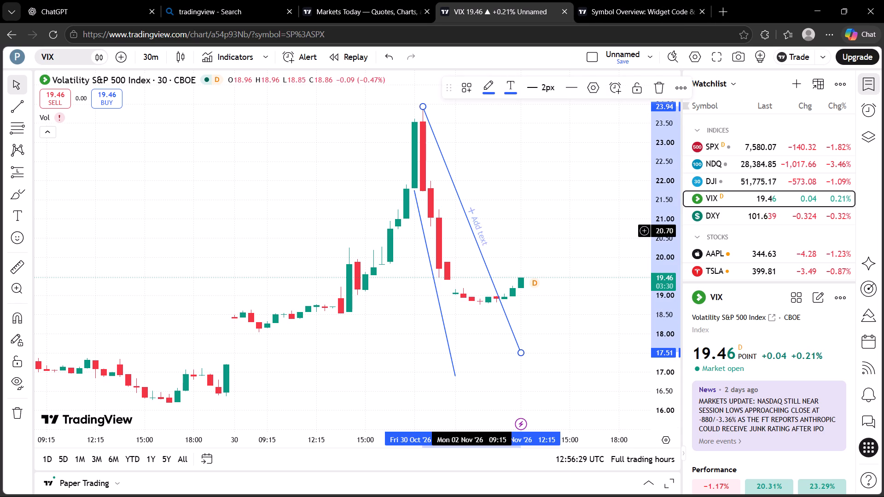
pyautogui.click(658, 88)
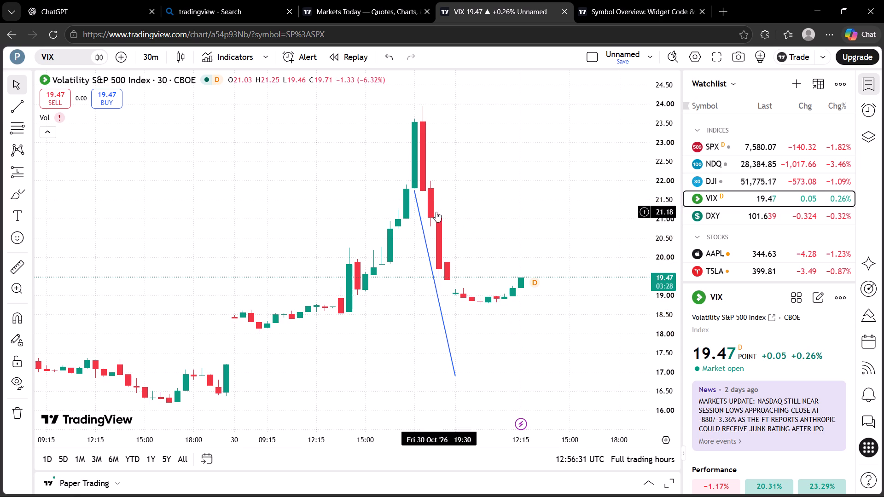
pyautogui.click(421, 227)
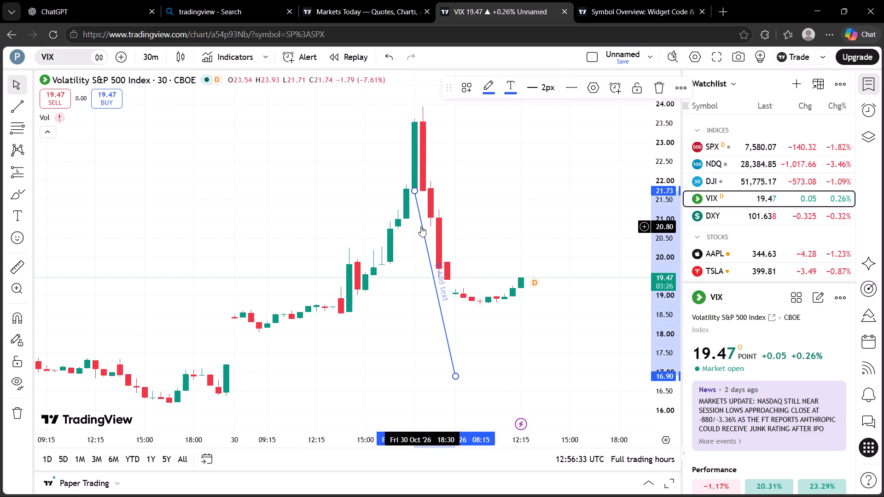
pyautogui.click(661, 89)
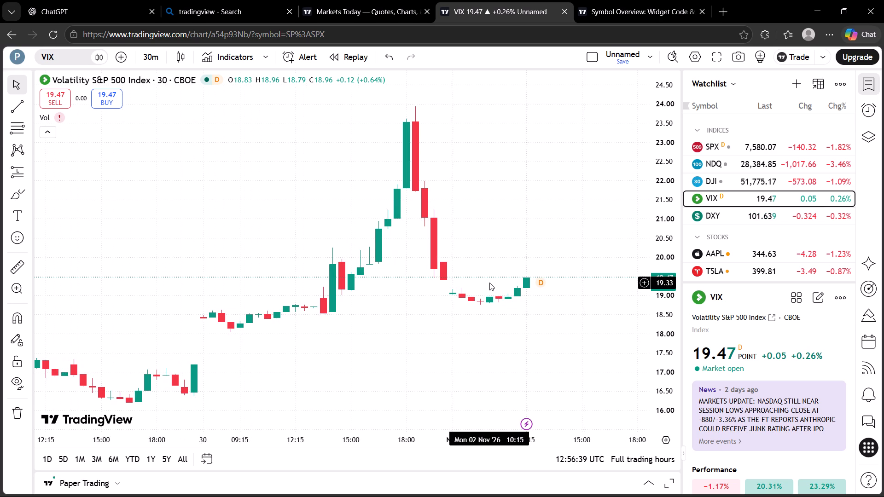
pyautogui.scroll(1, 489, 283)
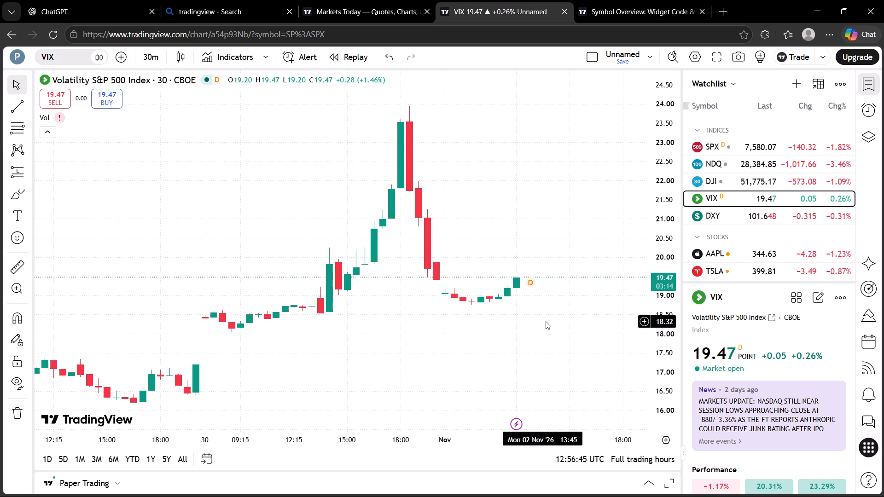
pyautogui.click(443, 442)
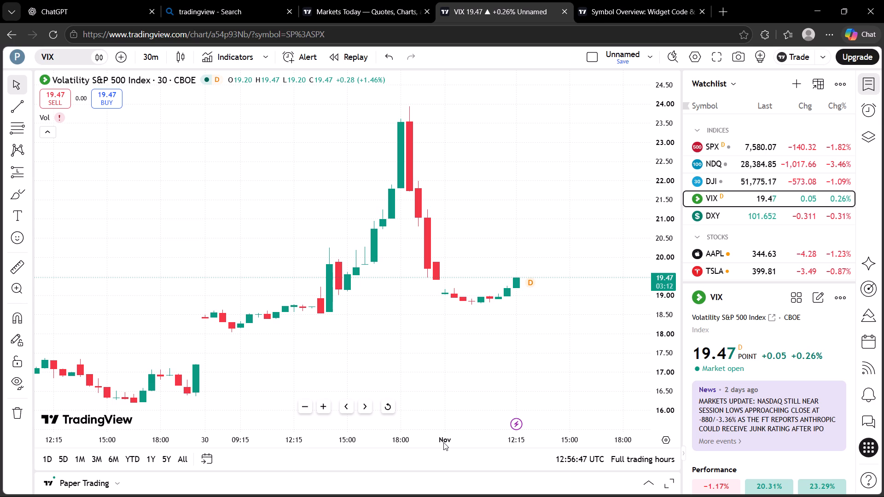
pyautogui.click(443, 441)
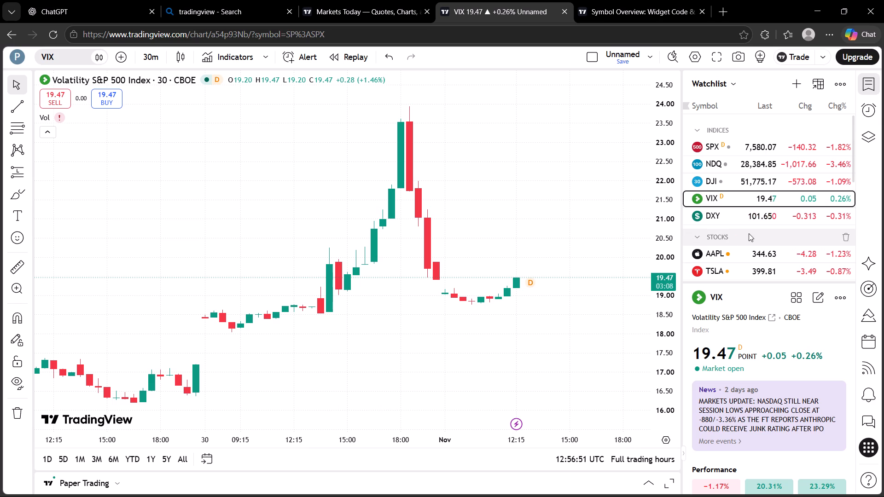
# Look through the stocks, futures and forex symbols in the watchlist.
pyautogui.scroll(-3, 749, 233)
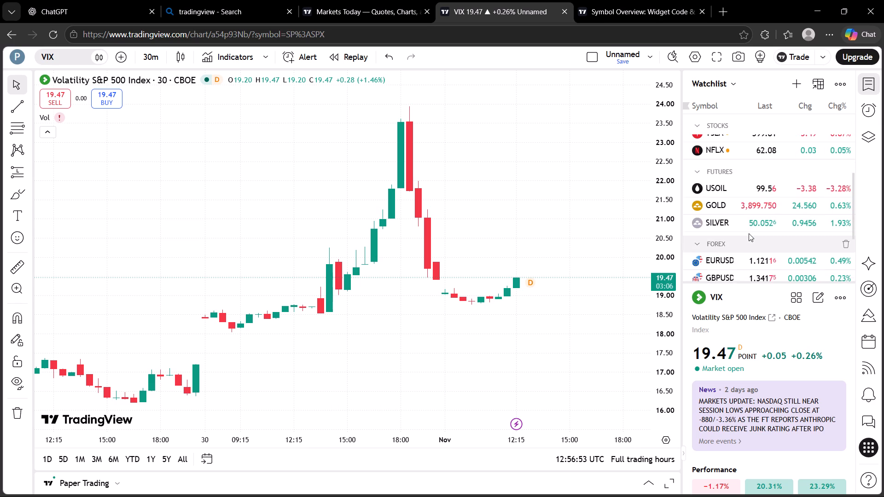
pyautogui.scroll(-3, 749, 233)
pyautogui.scroll(4, 749, 233)
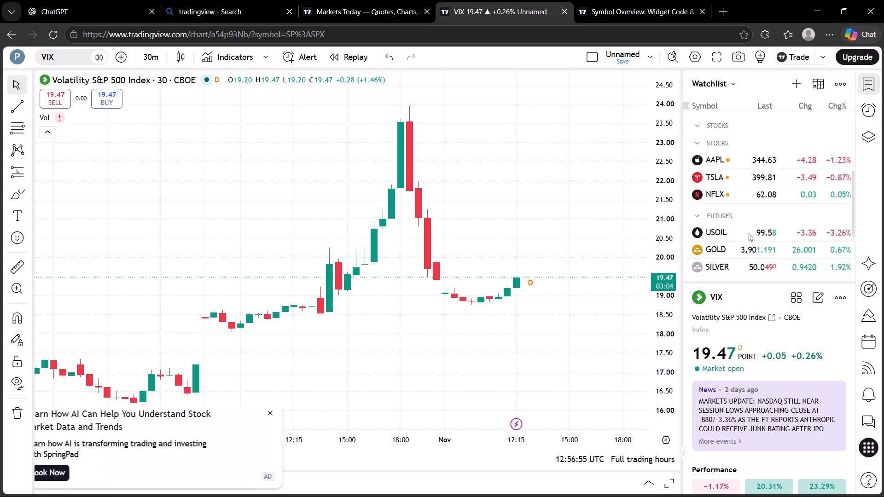
pyautogui.scroll(4, 749, 233)
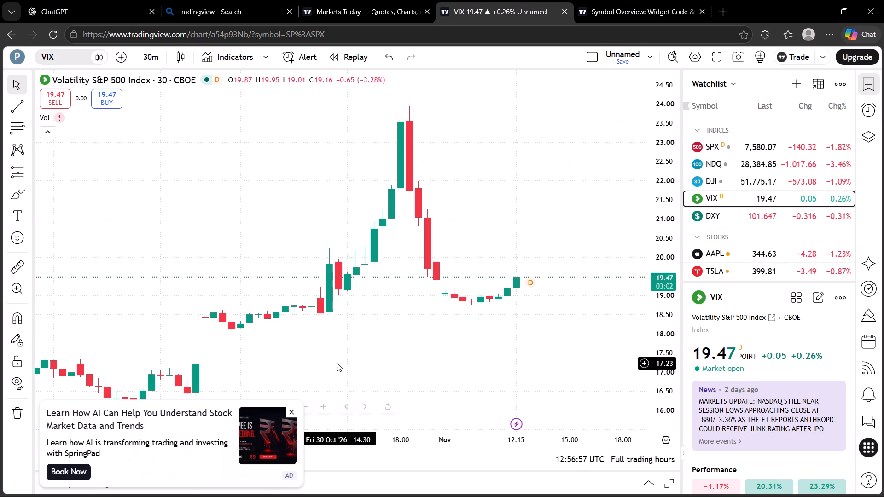
# Close the advertisement covering the chart.
pyautogui.click(292, 412)
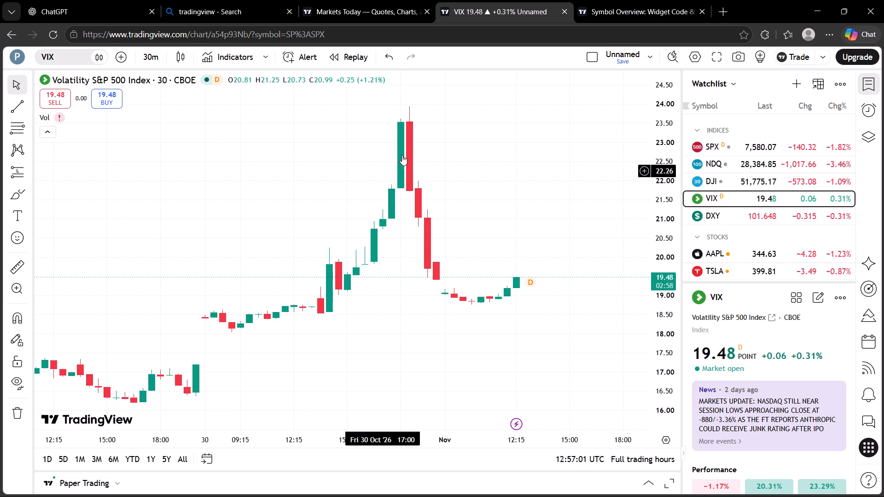
# Select the VIX price series on the chart.
pyautogui.click(516, 276)
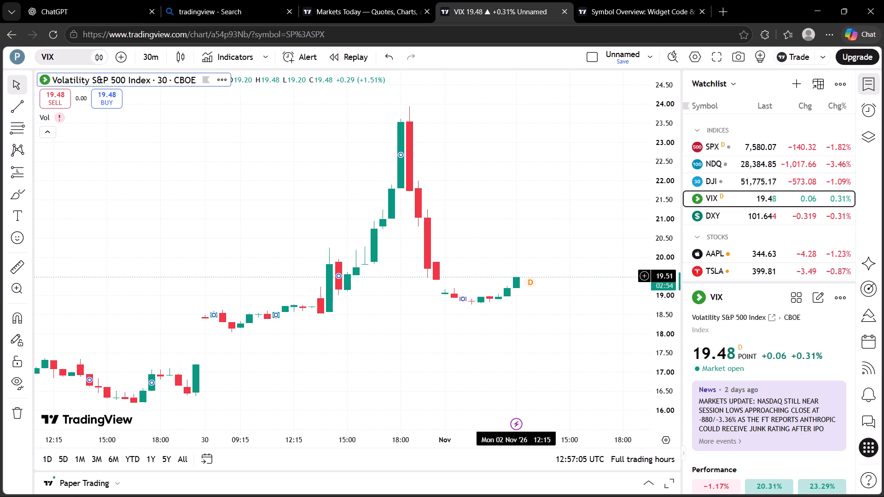
pyautogui.click(544, 277)
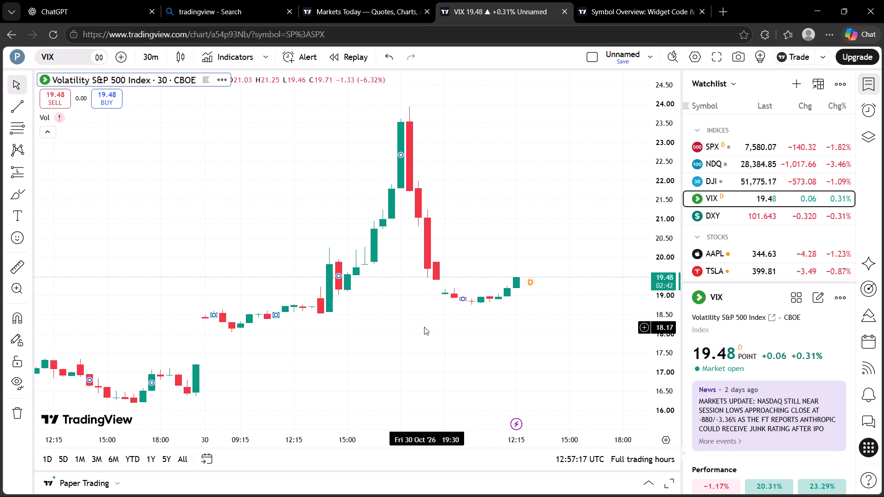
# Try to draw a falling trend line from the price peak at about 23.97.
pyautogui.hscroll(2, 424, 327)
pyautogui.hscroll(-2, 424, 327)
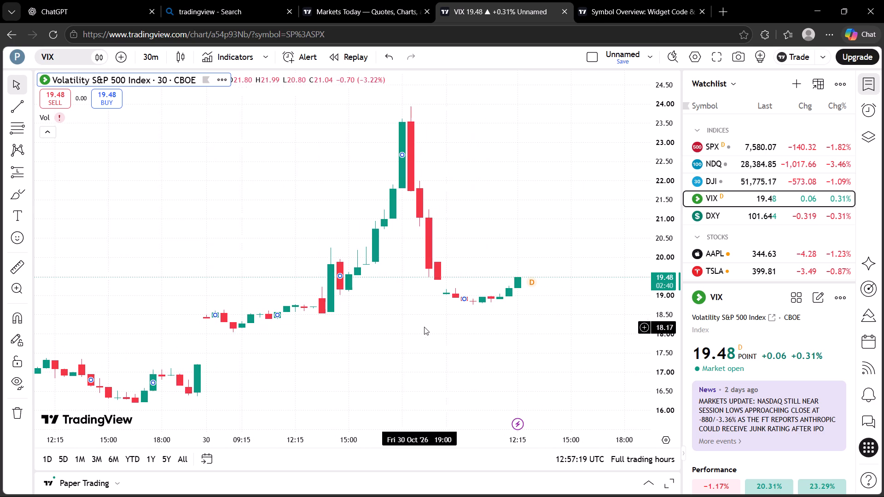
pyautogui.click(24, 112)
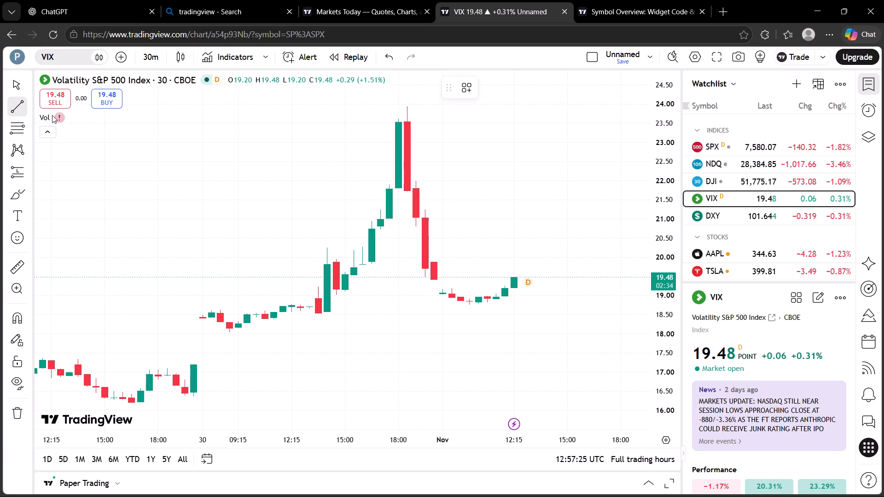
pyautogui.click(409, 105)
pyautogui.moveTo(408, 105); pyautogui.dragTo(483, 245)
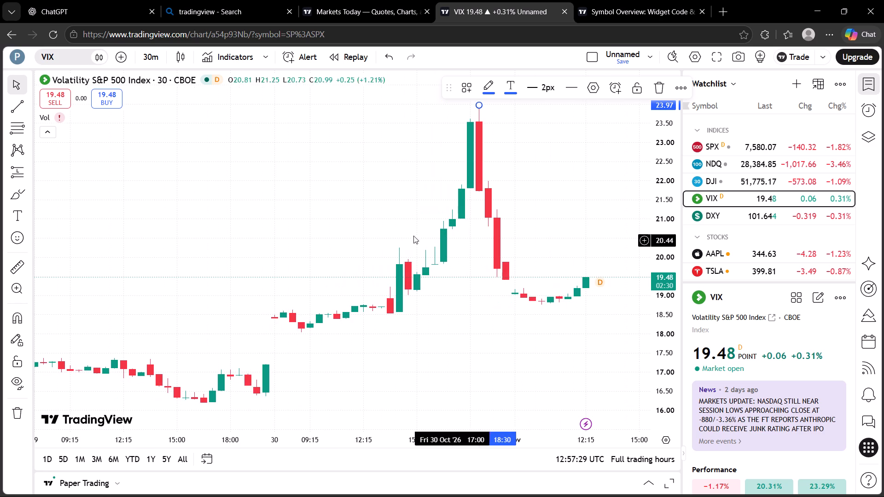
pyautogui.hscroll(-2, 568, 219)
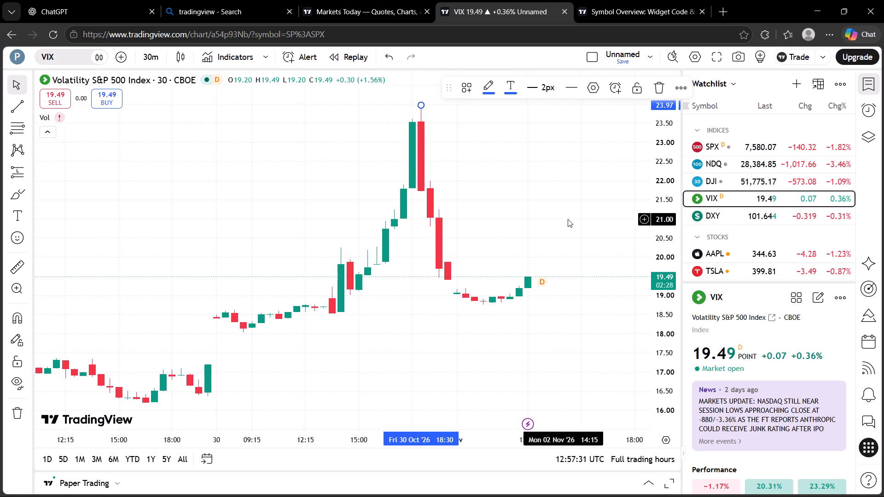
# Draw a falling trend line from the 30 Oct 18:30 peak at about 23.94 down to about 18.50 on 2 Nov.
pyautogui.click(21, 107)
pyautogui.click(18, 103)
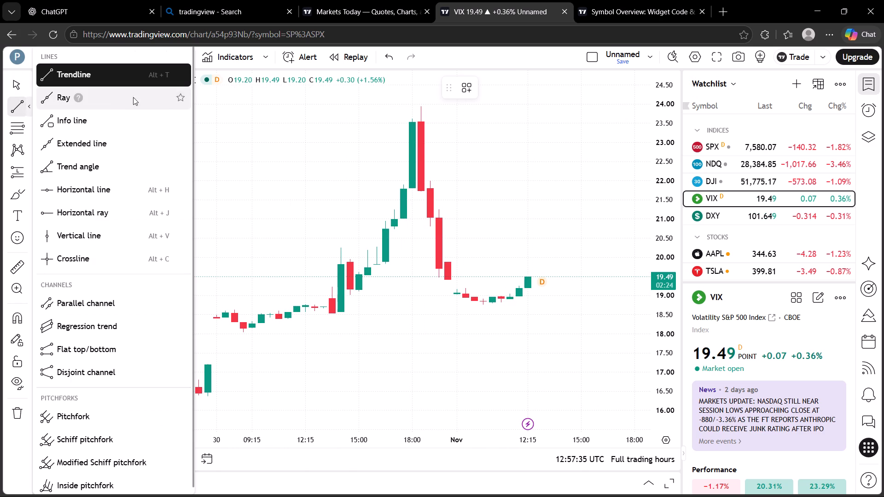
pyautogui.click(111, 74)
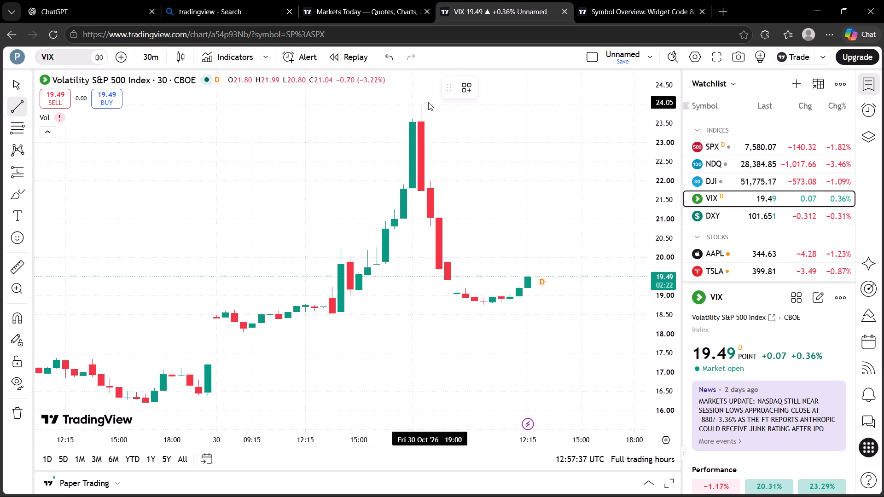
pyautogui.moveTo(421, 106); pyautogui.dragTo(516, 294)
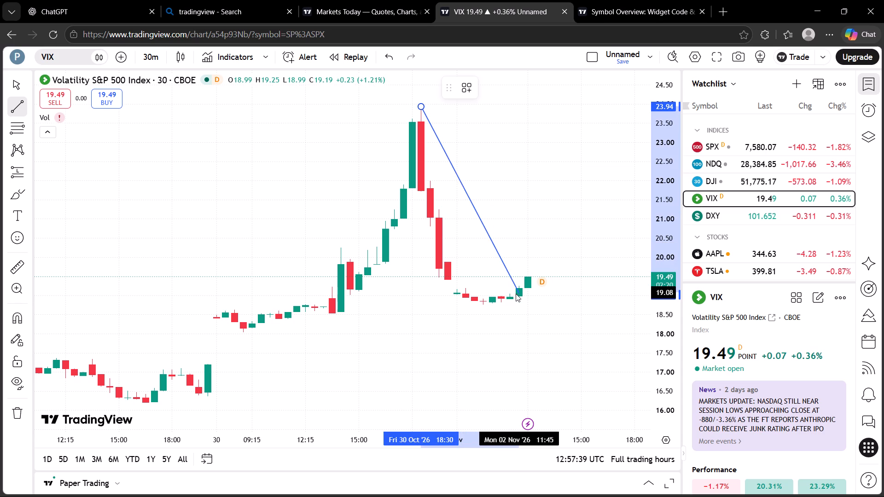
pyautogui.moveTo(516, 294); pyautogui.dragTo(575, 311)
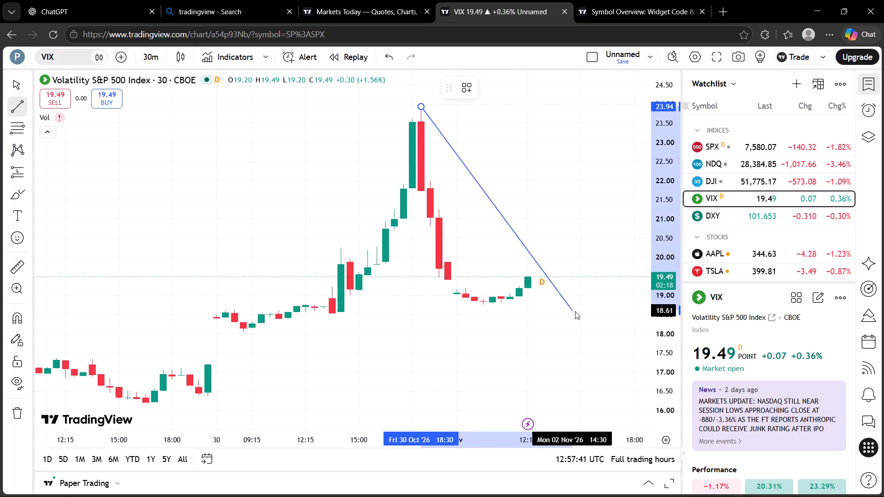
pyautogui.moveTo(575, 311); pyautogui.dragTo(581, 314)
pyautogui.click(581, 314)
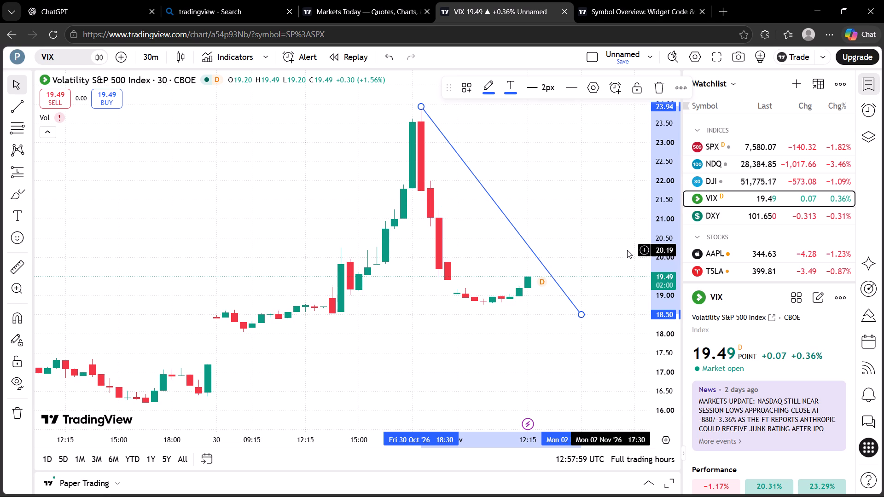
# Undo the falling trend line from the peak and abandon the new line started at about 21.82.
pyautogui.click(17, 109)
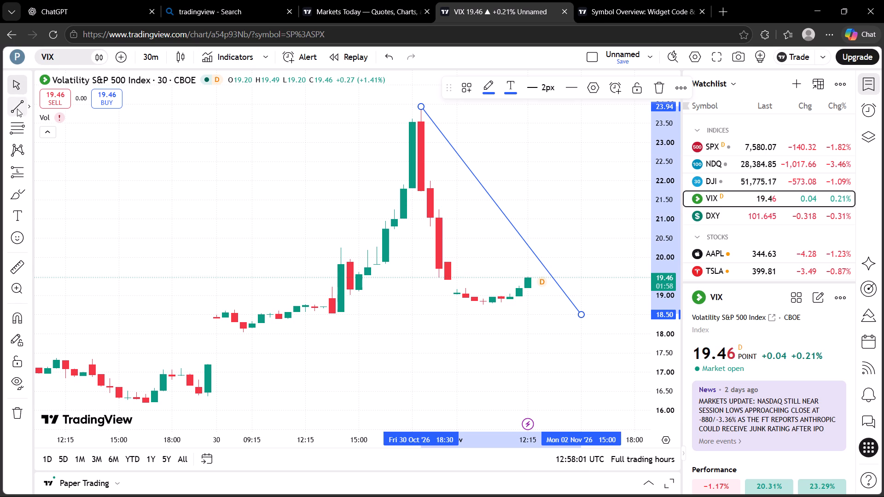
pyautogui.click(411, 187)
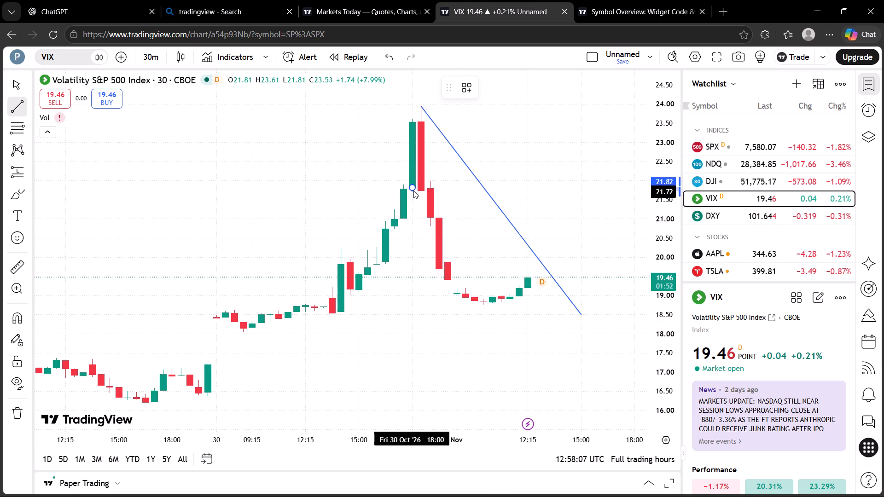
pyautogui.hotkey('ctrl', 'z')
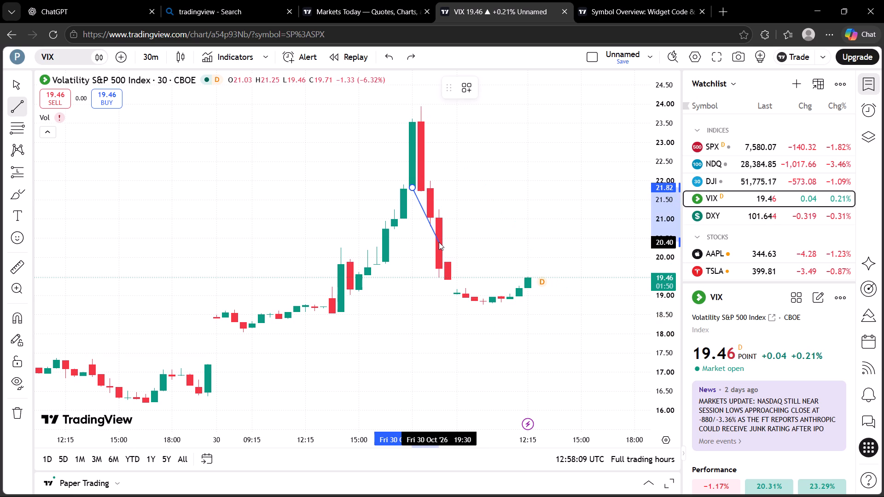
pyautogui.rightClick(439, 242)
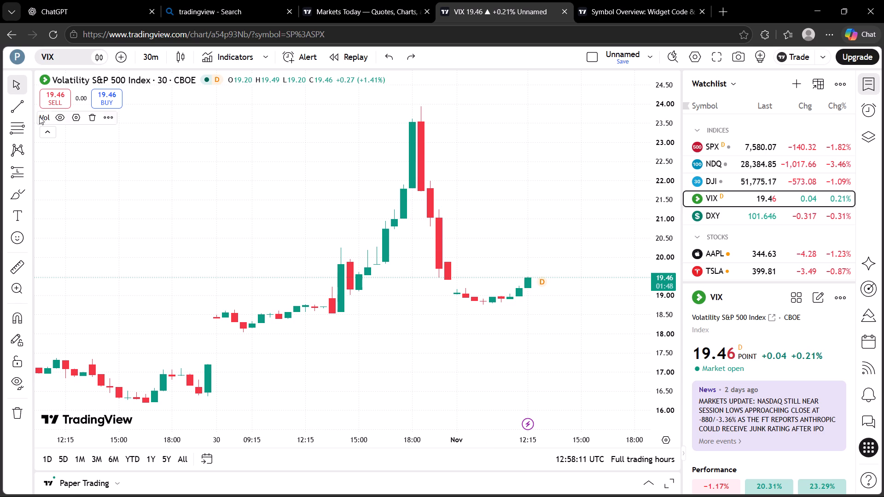
# Draw a rising trend line over the latest candles from about 19.05 at 10:15 to about 20.82 at 17:30 on 2 Nov.
pyautogui.click(23, 119)
pyautogui.click(20, 109)
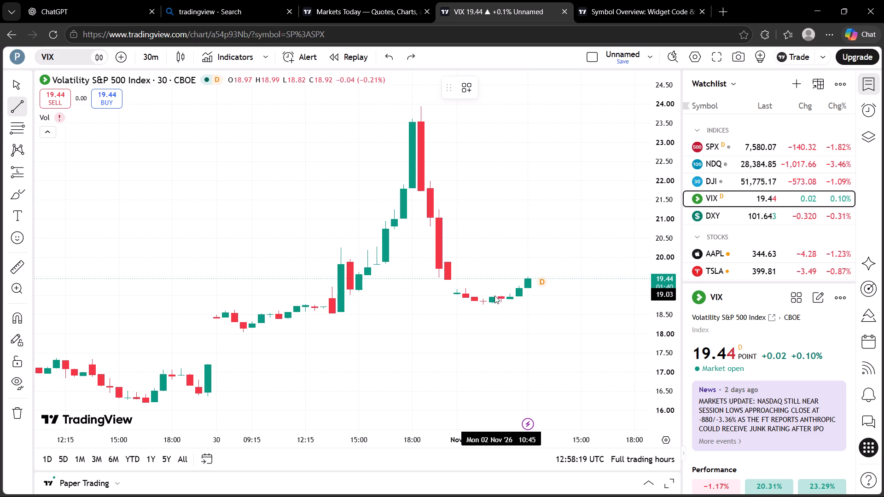
pyautogui.moveTo(492, 294); pyautogui.dragTo(555, 261)
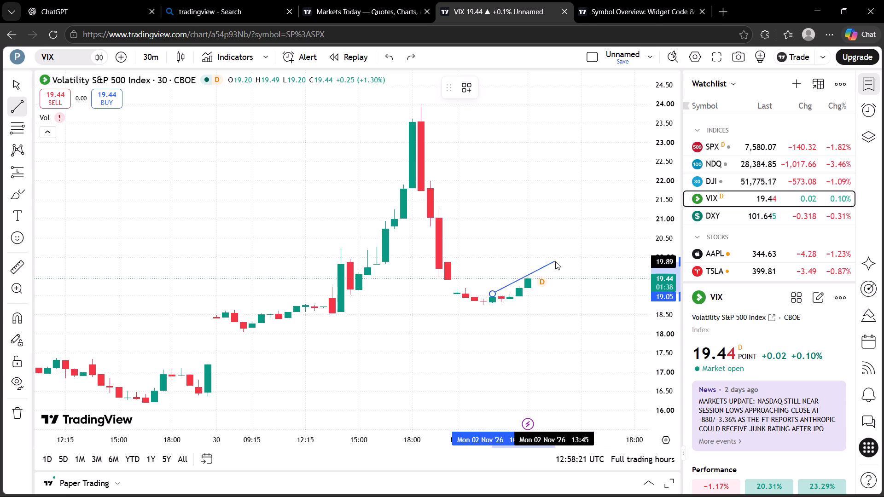
pyautogui.moveTo(555, 261); pyautogui.dragTo(614, 231)
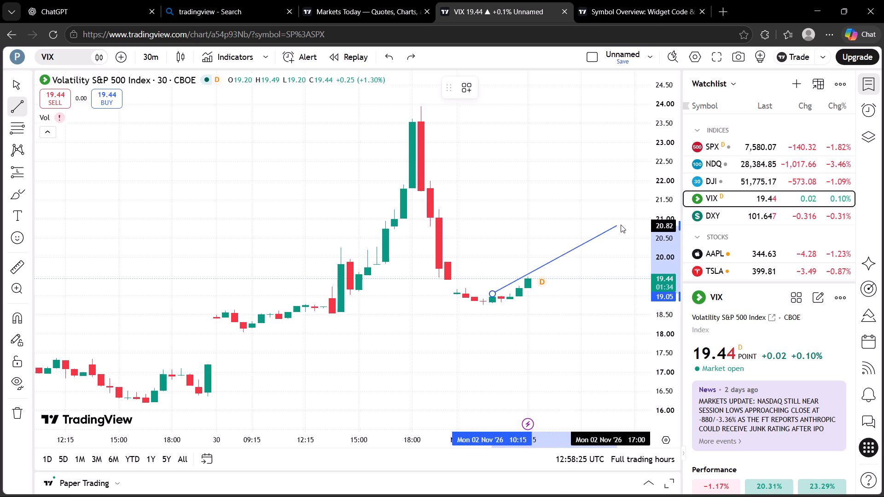
pyautogui.click(621, 226)
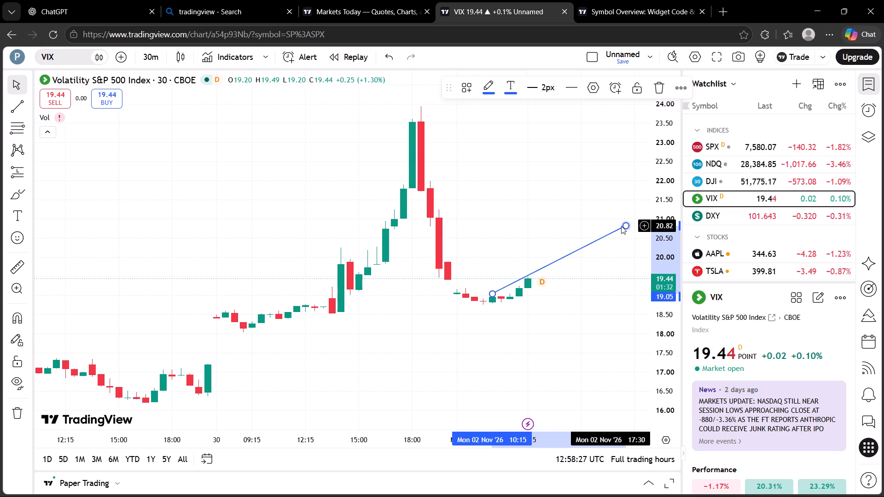
# Draw a nearly flat trend line beneath the latest candles from about 18.73 at 10:15 to about 18.84 at 18:30.
pyautogui.click(18, 110)
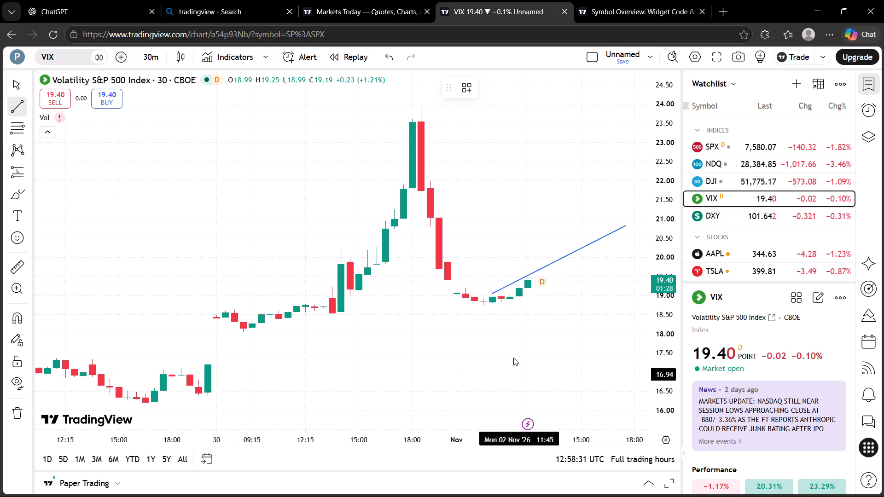
pyautogui.moveTo(494, 306); pyautogui.dragTo(631, 307)
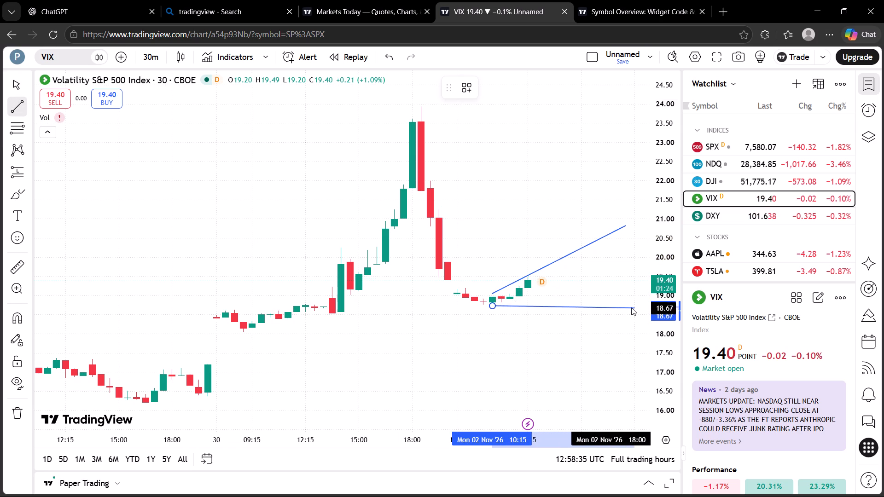
pyautogui.moveTo(631, 307); pyautogui.dragTo(640, 297)
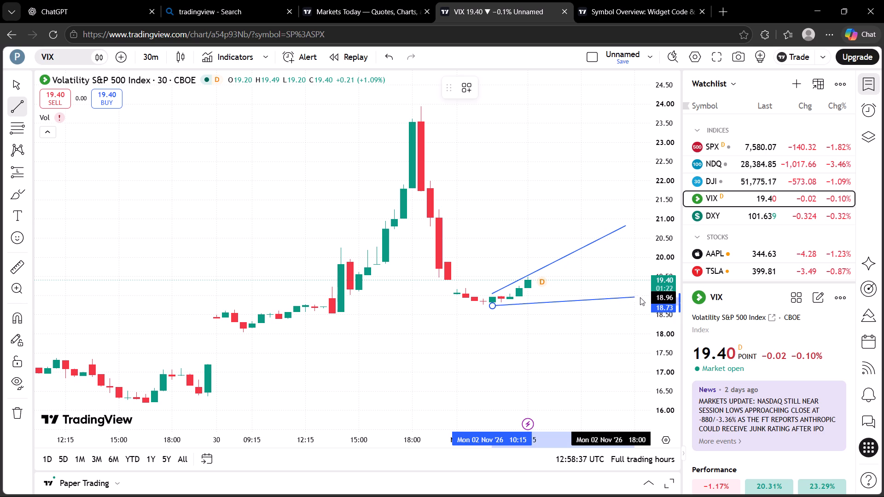
pyautogui.moveTo(640, 297); pyautogui.dragTo(640, 301)
pyautogui.click(640, 301)
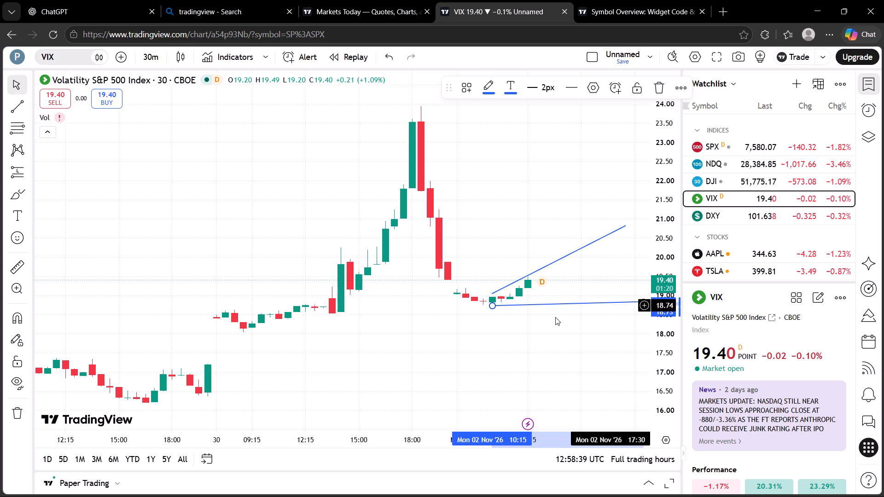
# Draw a steep rising trend line from the upper rising line at about 19.60 up to about 21.75.
pyautogui.click(22, 114)
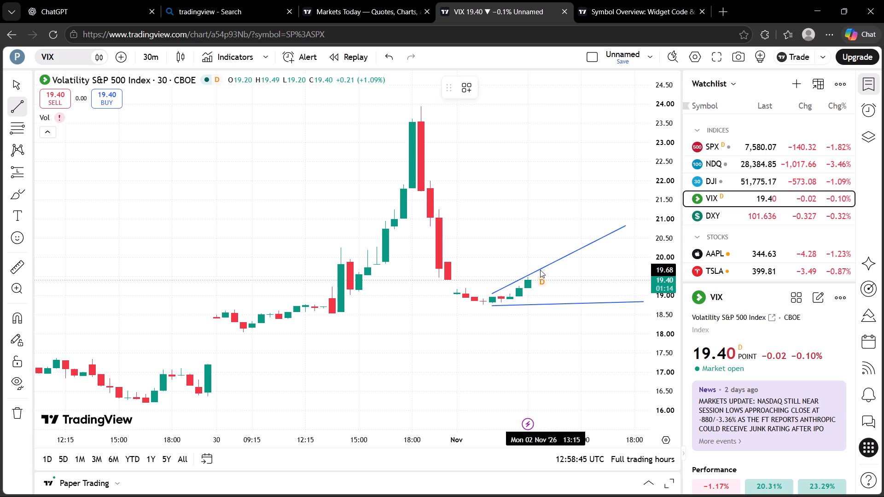
pyautogui.moveTo(534, 272); pyautogui.dragTo(507, 250)
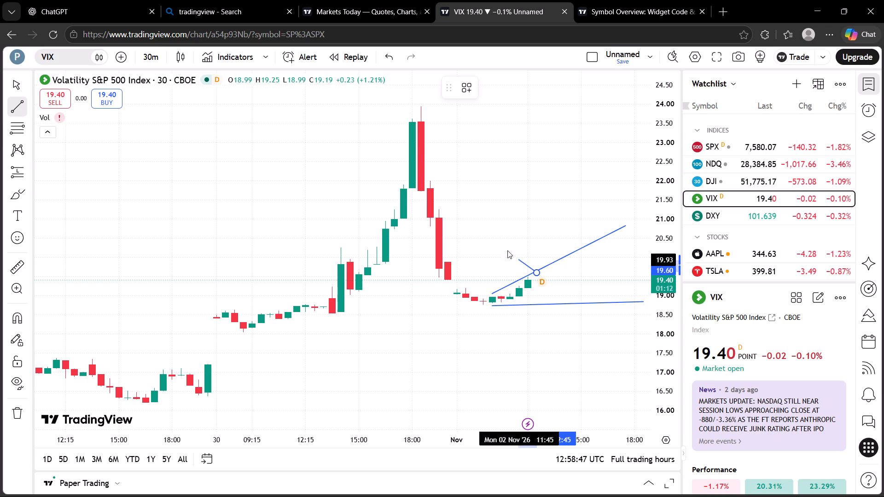
pyautogui.moveTo(507, 250); pyautogui.dragTo(569, 202)
pyautogui.click(569, 190)
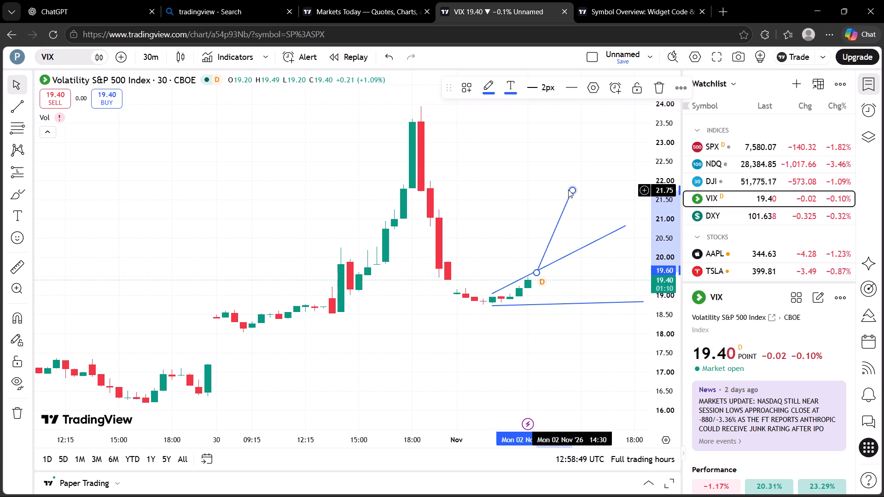
# Move the steep line's upper end to about 21.93 at 13:45 and its lower end to about 19.41 at 11:45.
pyautogui.moveTo(572, 189); pyautogui.dragTo(554, 188)
pyautogui.moveTo(554, 188); pyautogui.dragTo(551, 183)
pyautogui.moveTo(537, 273); pyautogui.dragTo(532, 270)
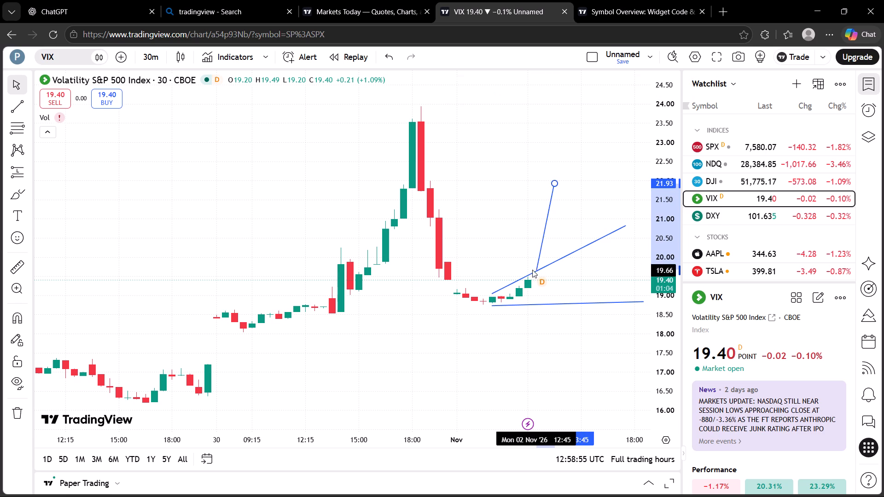
pyautogui.moveTo(532, 270); pyautogui.dragTo(520, 278)
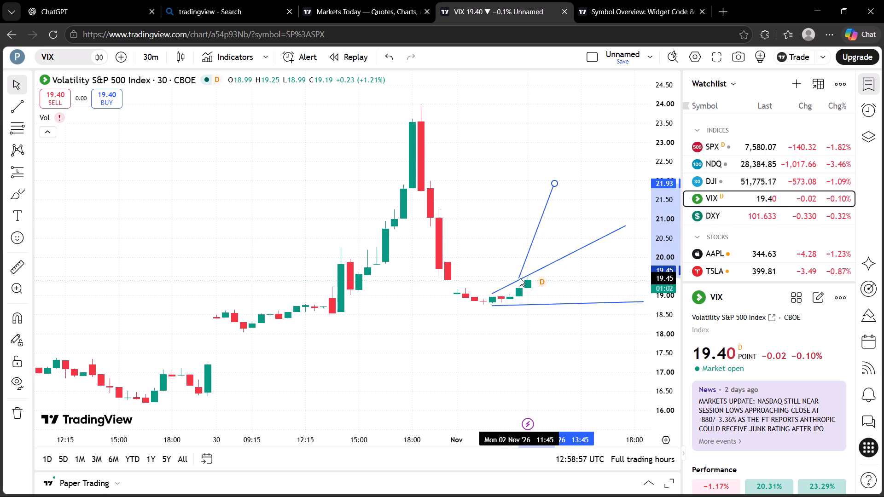
pyautogui.moveTo(520, 278); pyautogui.dragTo(519, 280)
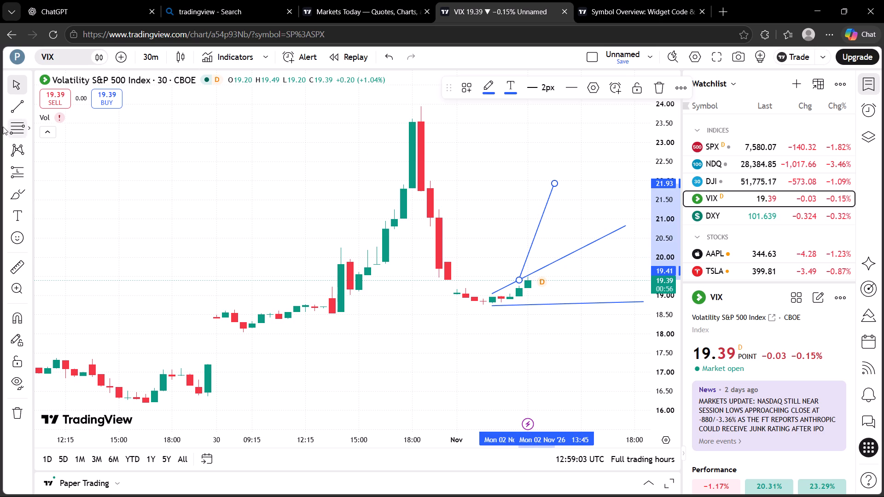
# Draw a falling trend line from the steep line at about 21.54 down to the nearly flat line at about 18.88.
pyautogui.click(18, 102)
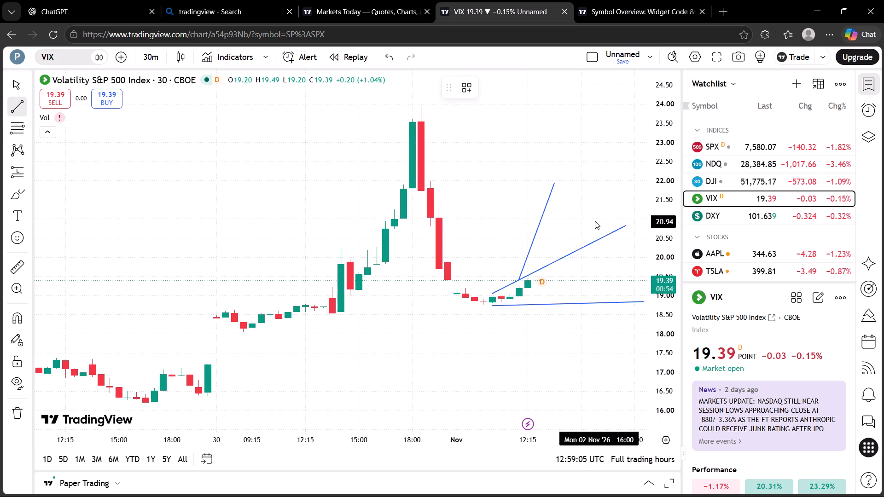
pyautogui.moveTo(548, 198); pyautogui.dragTo(640, 288)
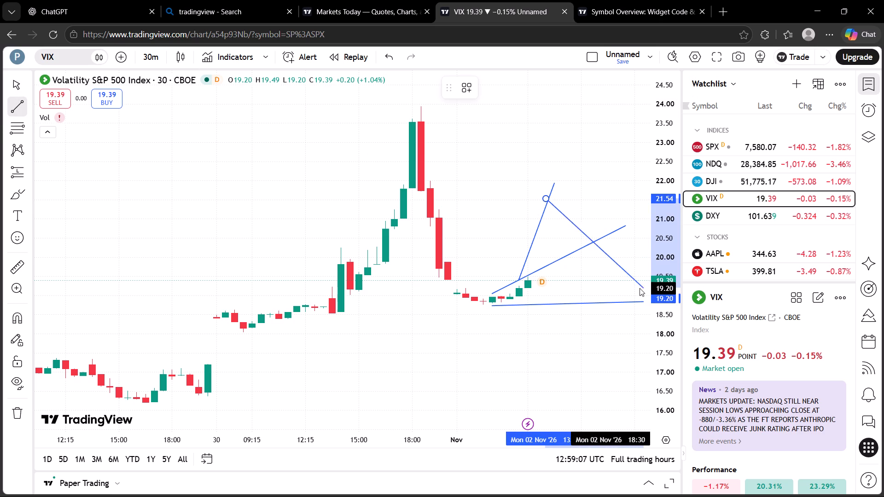
pyautogui.moveTo(640, 288); pyautogui.dragTo(635, 302)
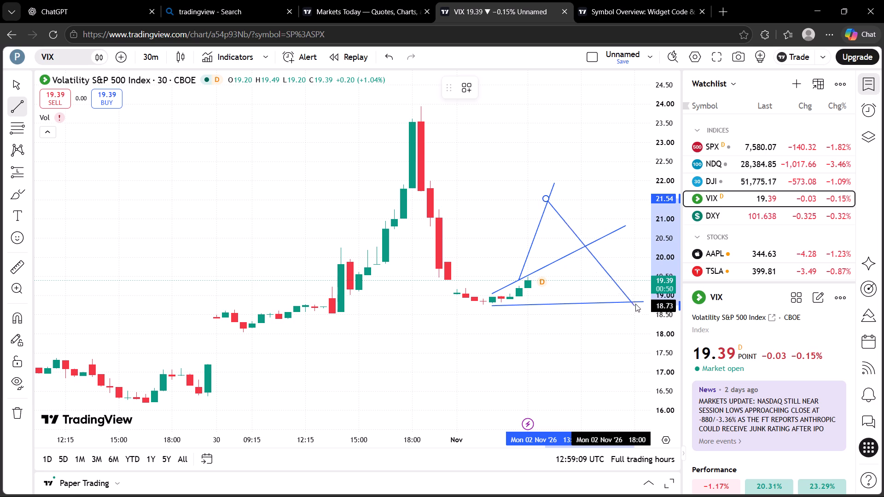
pyautogui.click(634, 300)
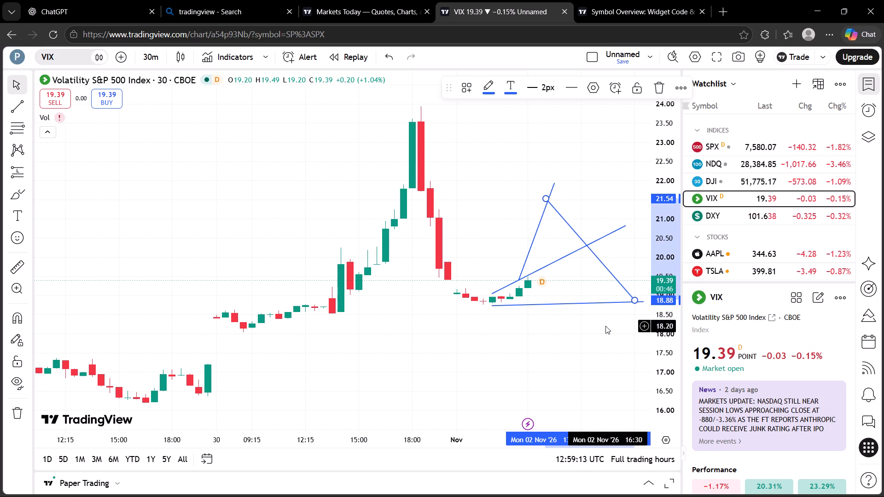
# Draw a Fibonacci retracement over the projected lines from about 22.06 at 12:45 down to about 17.75 at 18:00.
pyautogui.click(10, 134)
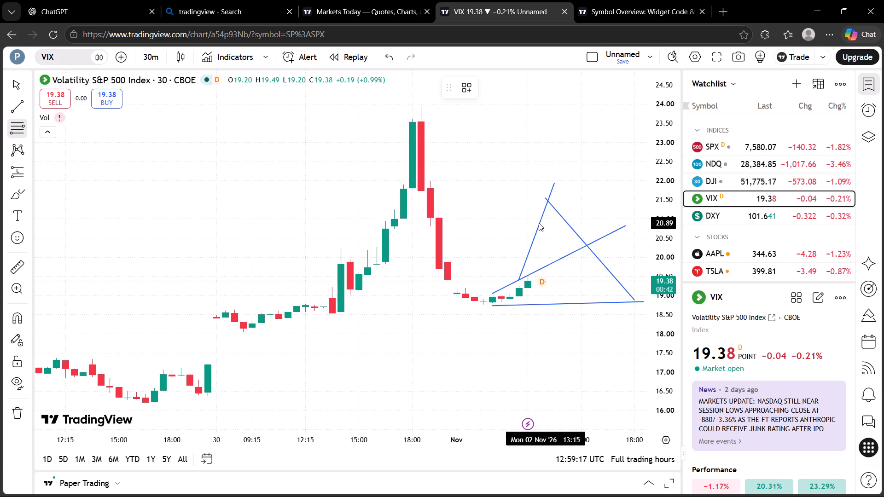
pyautogui.moveTo(535, 178); pyautogui.dragTo(614, 320)
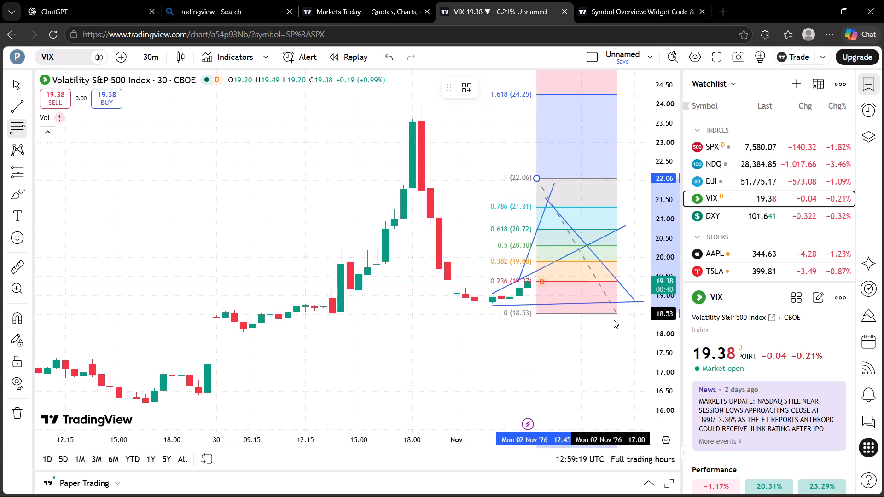
pyautogui.moveTo(614, 320); pyautogui.dragTo(641, 338)
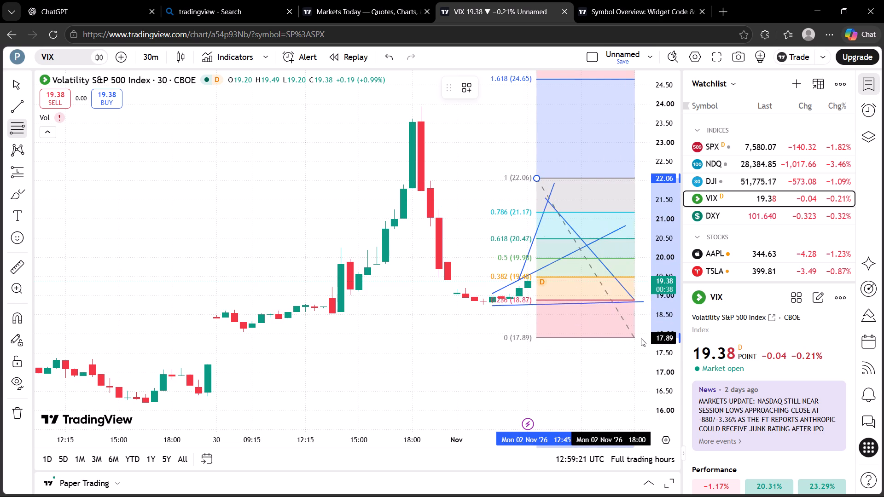
pyautogui.moveTo(641, 338); pyautogui.dragTo(644, 341)
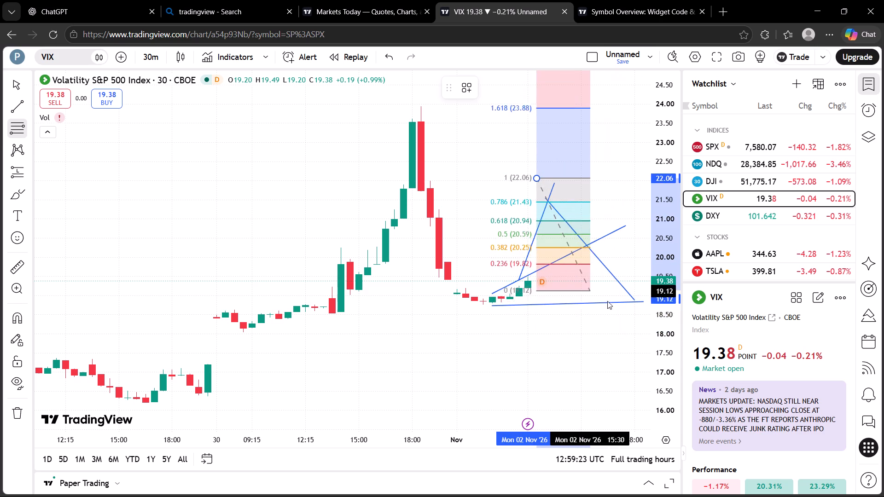
pyautogui.click(635, 343)
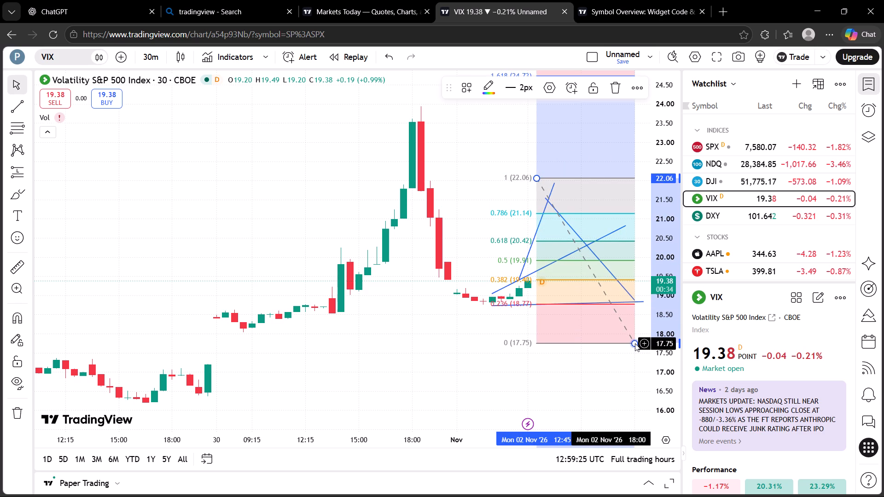
# Move the whole Fibonacci retracement to span about 21.70 at 11:45 down to about 17.39 at 17:00, and deselect it.
pyautogui.moveTo(588, 280); pyautogui.dragTo(575, 296)
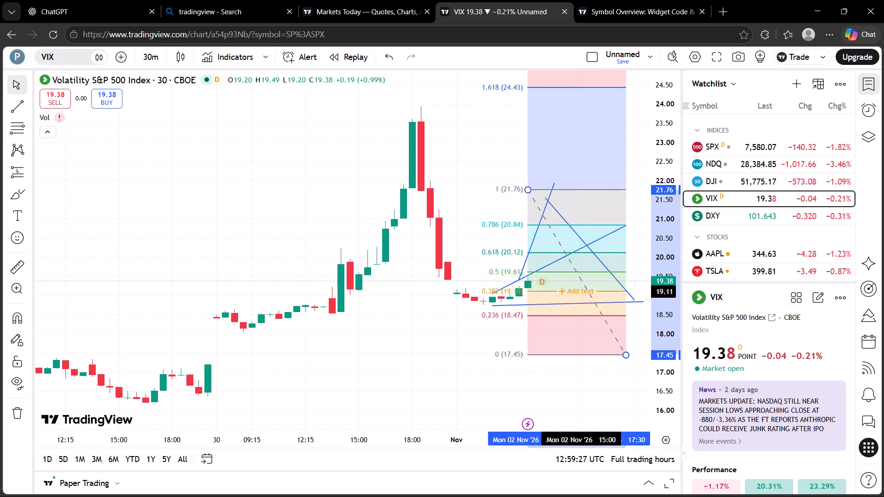
pyautogui.moveTo(575, 296); pyautogui.dragTo(576, 303)
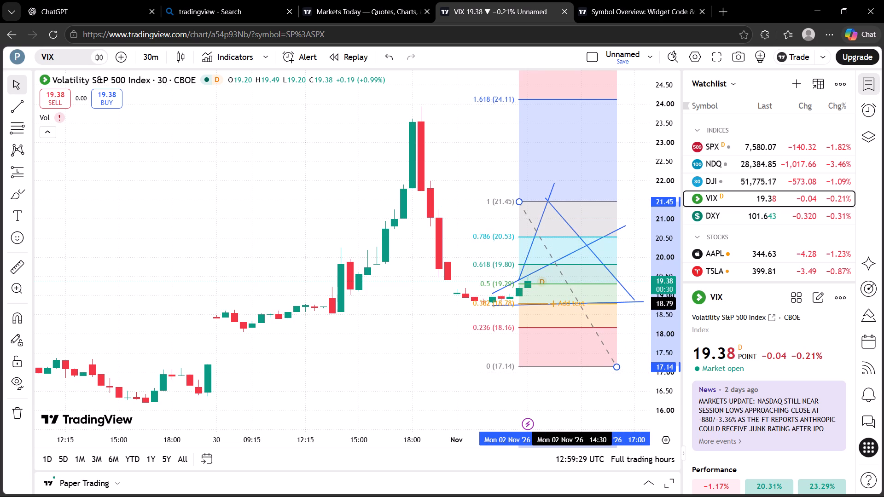
pyautogui.moveTo(576, 303); pyautogui.dragTo(572, 289)
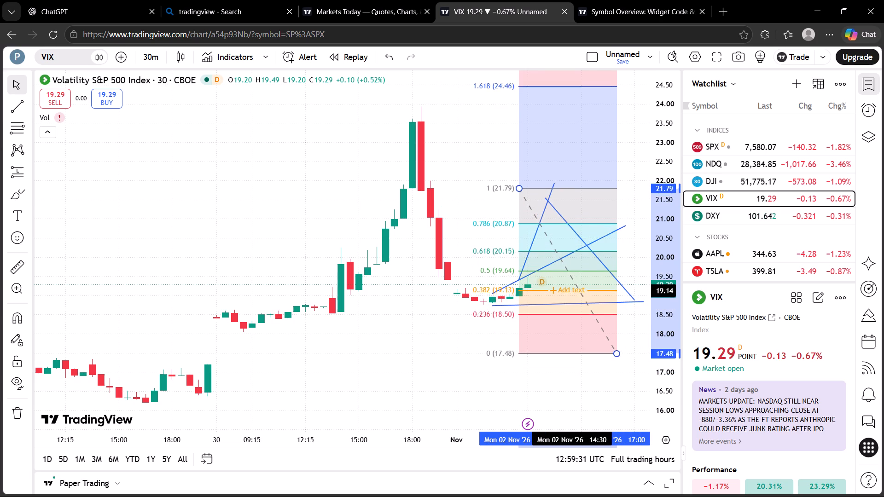
pyautogui.moveTo(572, 289); pyautogui.dragTo(574, 293)
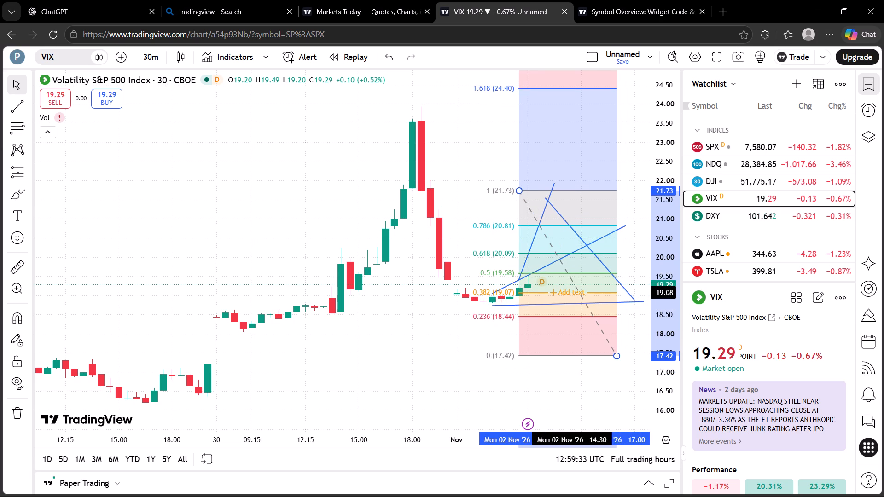
pyautogui.moveTo(574, 293); pyautogui.dragTo(576, 293)
pyautogui.moveTo(576, 293); pyautogui.dragTo(575, 294)
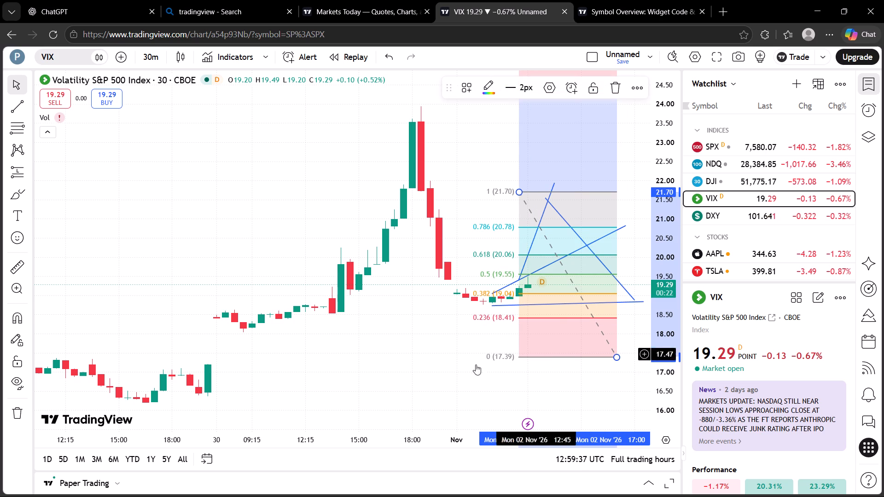
pyautogui.rightClick(422, 341)
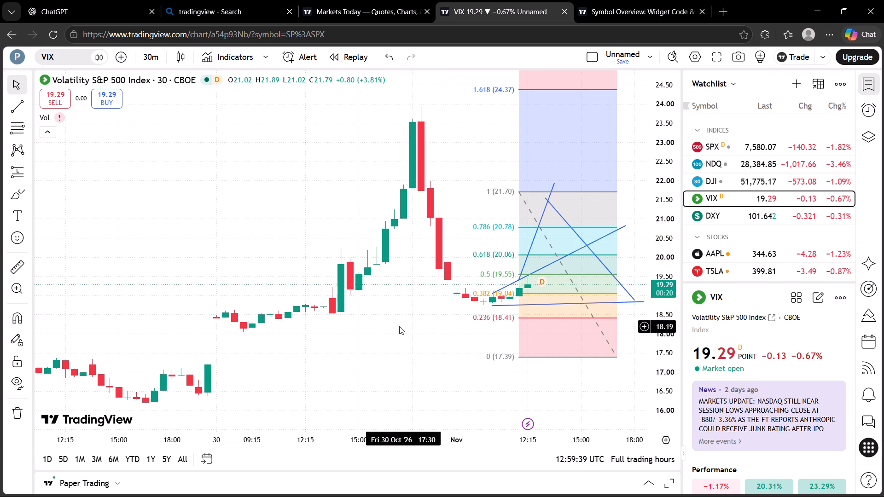
pyautogui.click(379, 335)
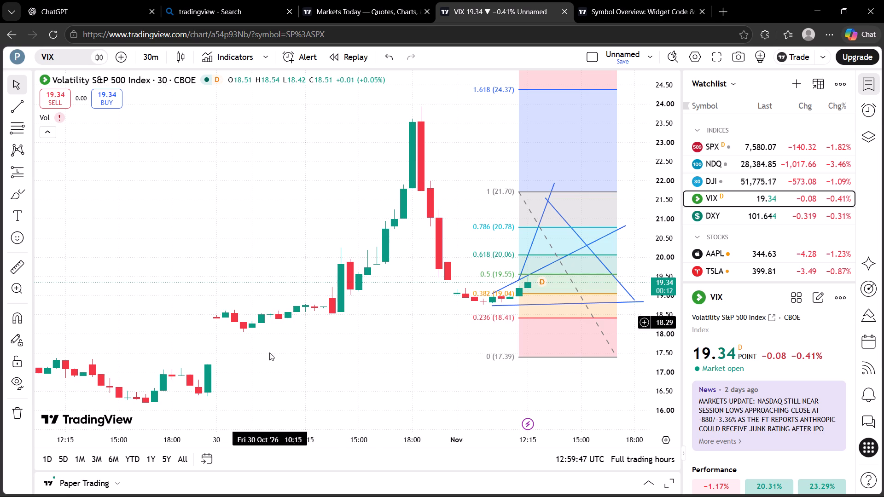
# Look back through the earlier VIX candles to mid-October and return to the latest candles and drawings.
pyautogui.hscroll(11, 309, 259)
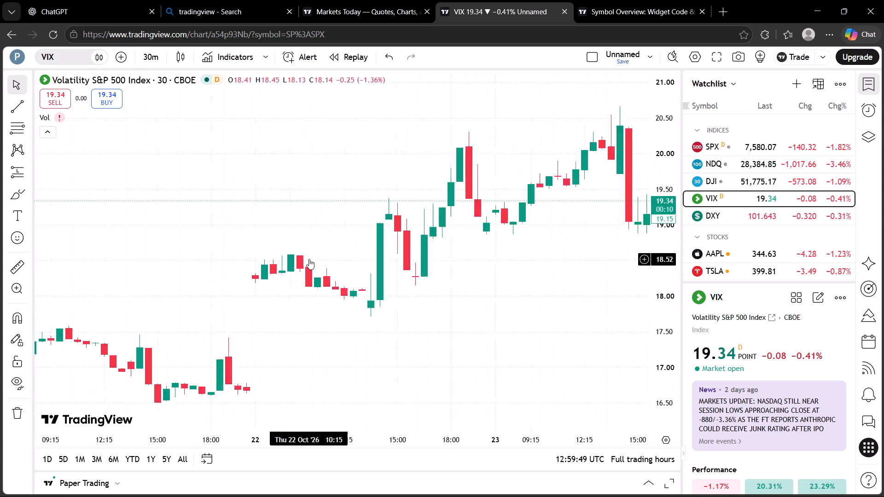
pyautogui.hscroll(9, 309, 259)
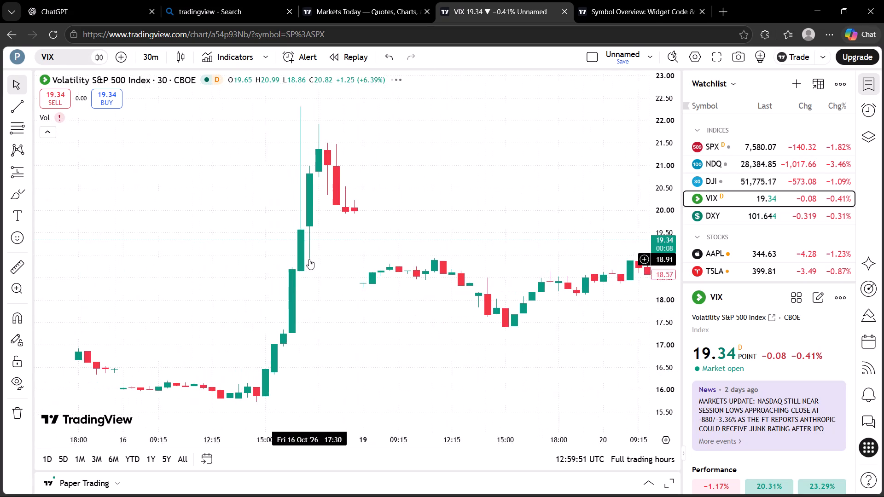
pyautogui.hscroll(-10, 467, 212)
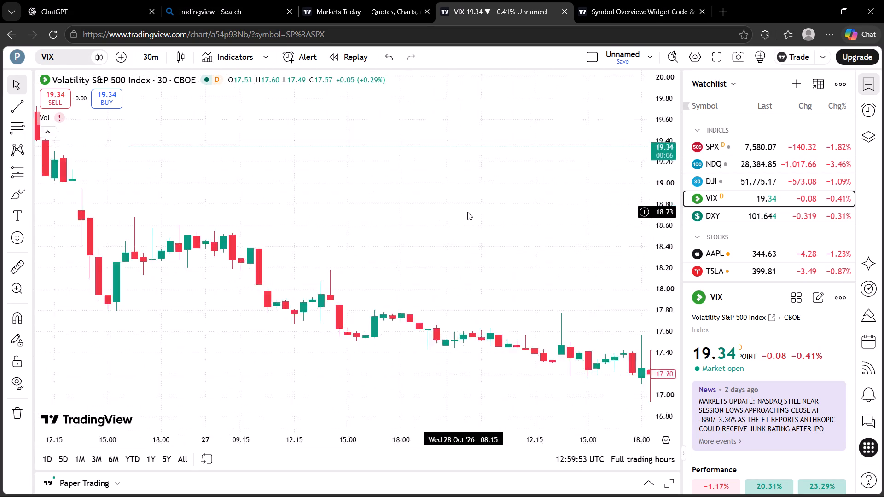
pyautogui.hscroll(-6, 467, 212)
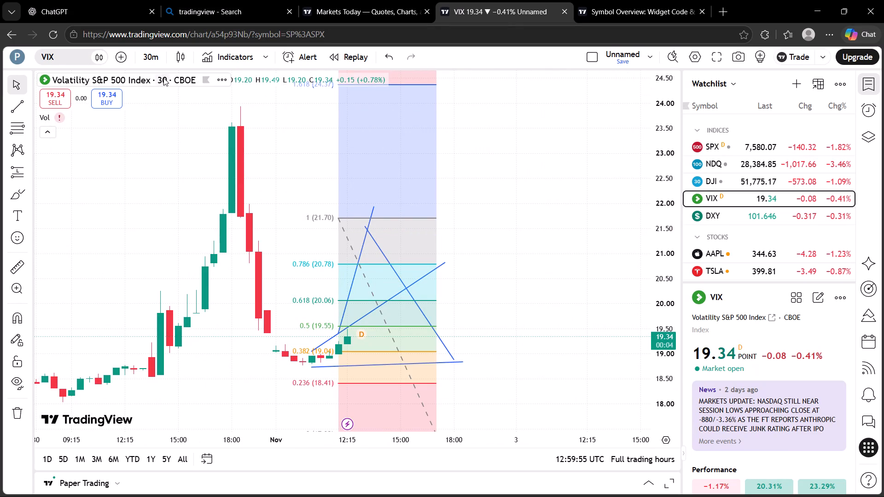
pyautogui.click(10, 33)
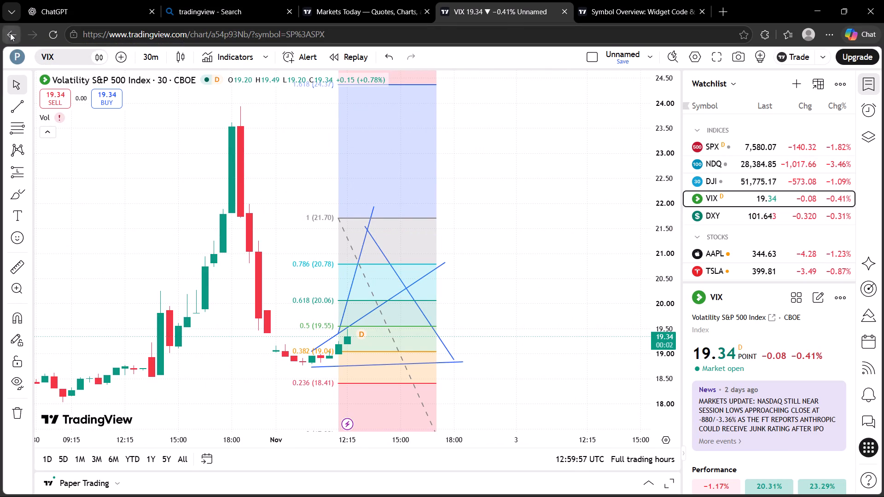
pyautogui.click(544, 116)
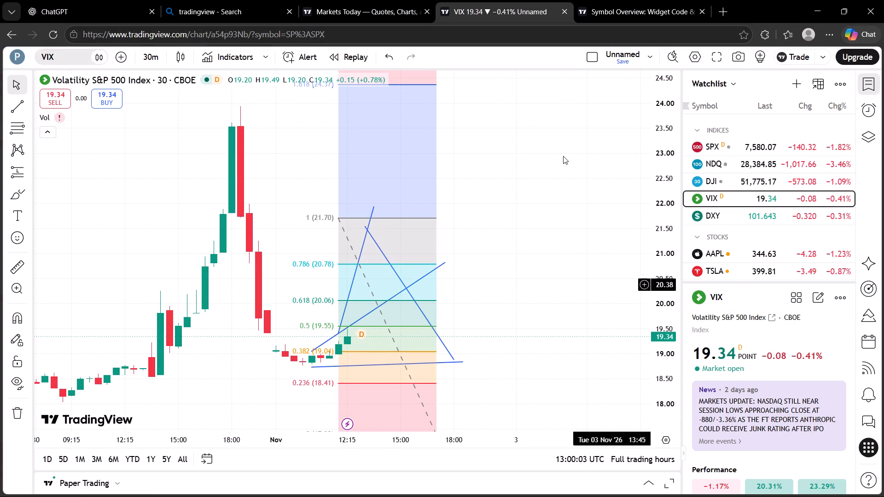
# Switch to the TradingView Markets page and open the country market overview for India.
pyautogui.click(336, 10)
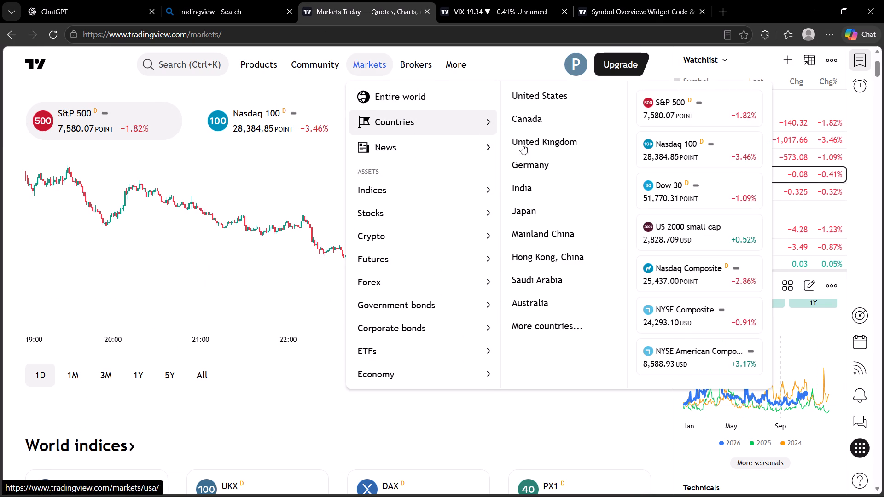
pyautogui.click(530, 182)
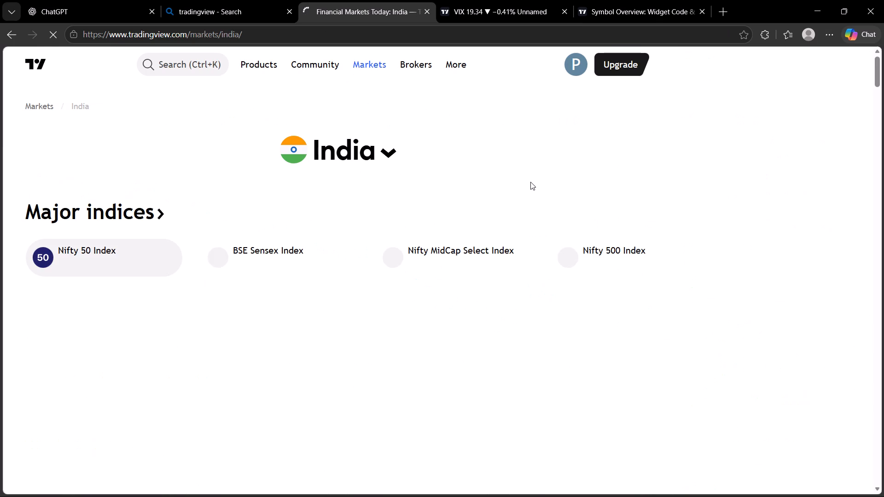
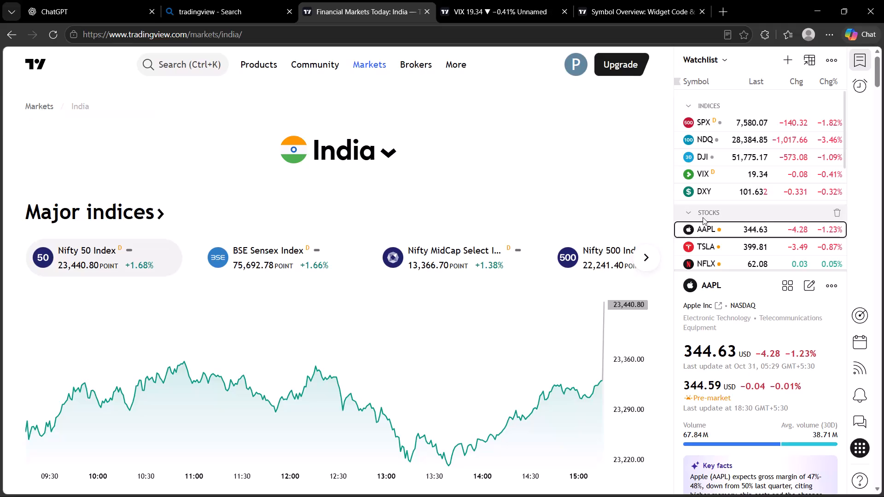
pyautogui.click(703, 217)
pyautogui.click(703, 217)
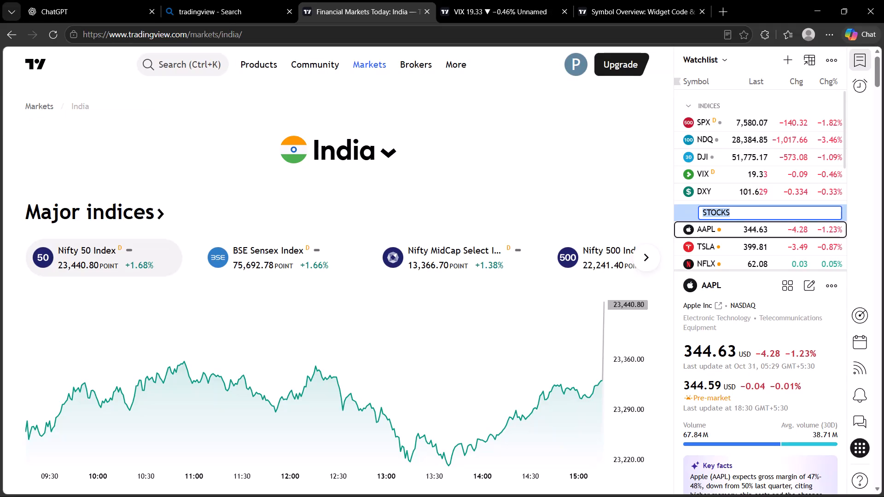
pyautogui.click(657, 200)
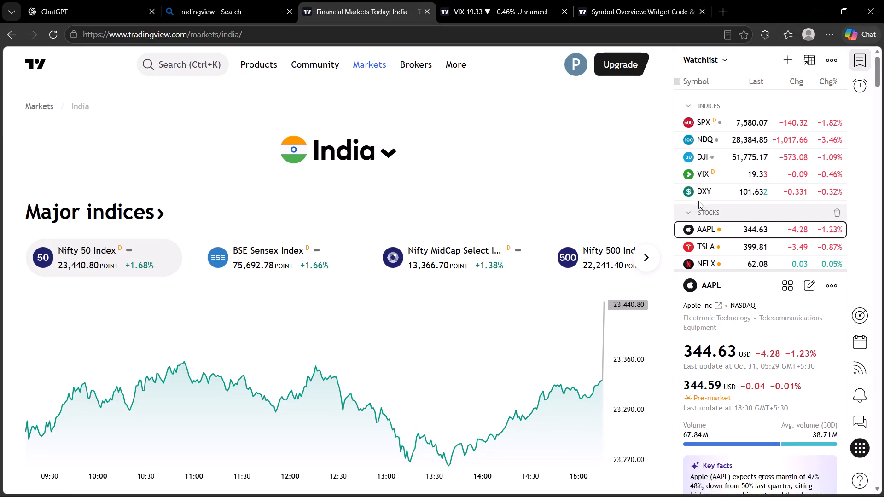
# Look through the watchlist's stocks, futures, forex and crypto sections, and return to the indices at its start.
pyautogui.scroll(-4, 777, 232)
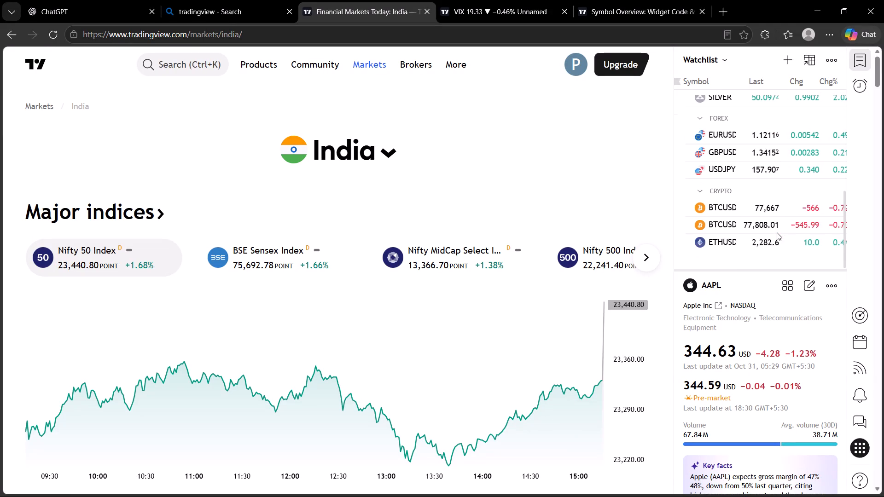
pyautogui.scroll(-2, 777, 232)
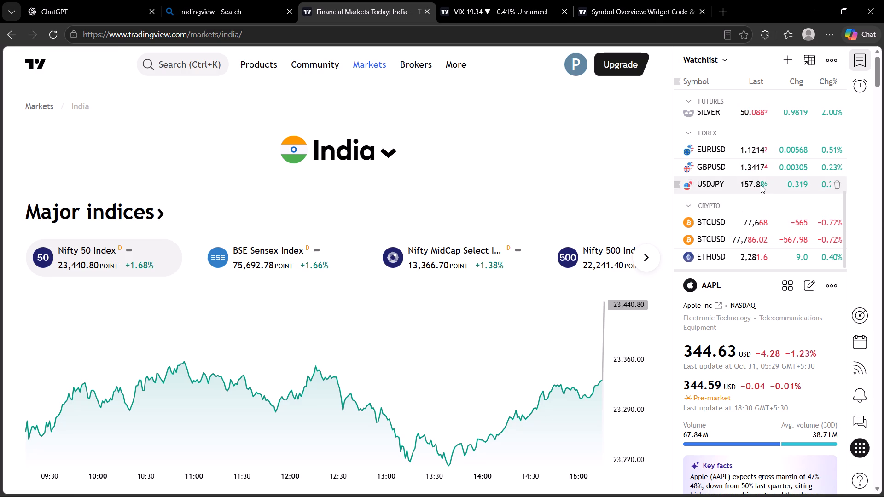
pyautogui.scroll(-4, 761, 185)
pyautogui.scroll(2, 761, 185)
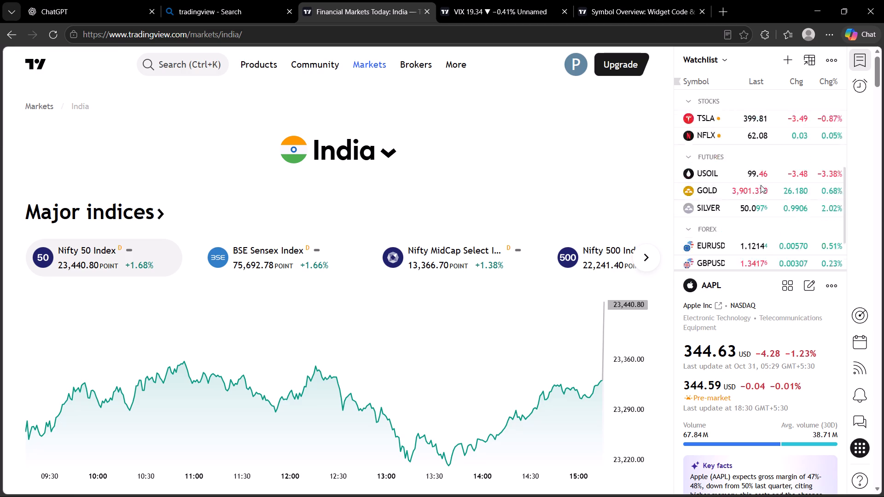
pyautogui.scroll(5, 761, 185)
pyautogui.scroll(-10, 761, 185)
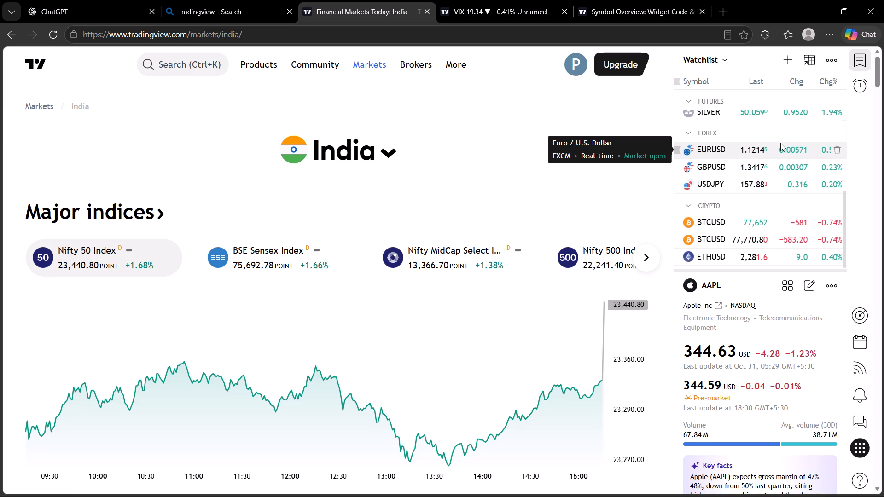
pyautogui.scroll(5, 780, 143)
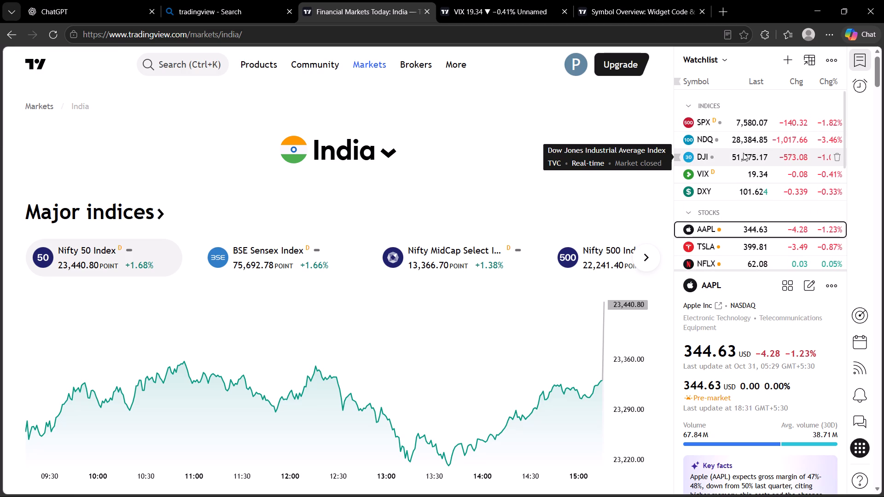
# Select VIX in the watchlist's indices section to show its symbol details.
pyautogui.click(752, 172)
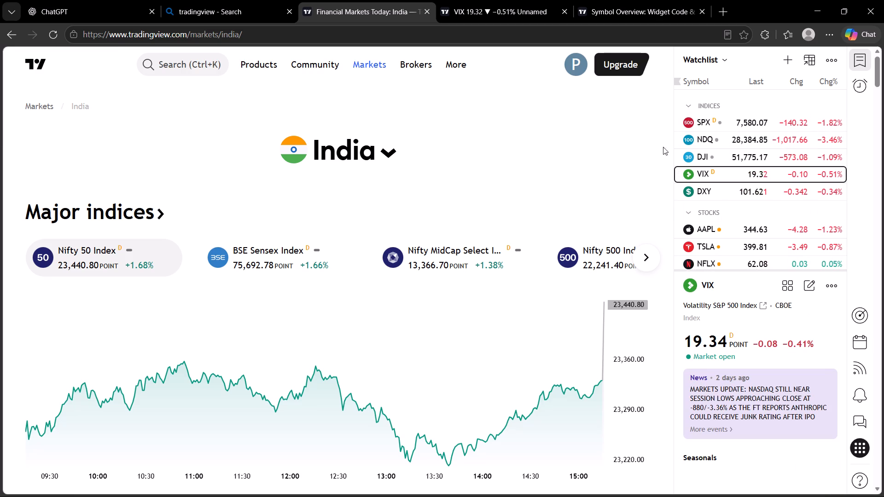
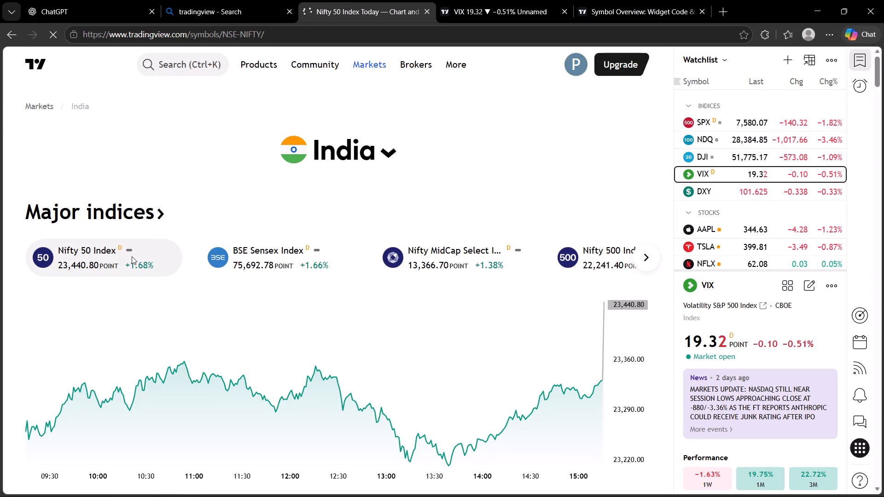
# Open the Nifty 50 Index from India's major indices and bring up its full chart.
pyautogui.click(132, 256)
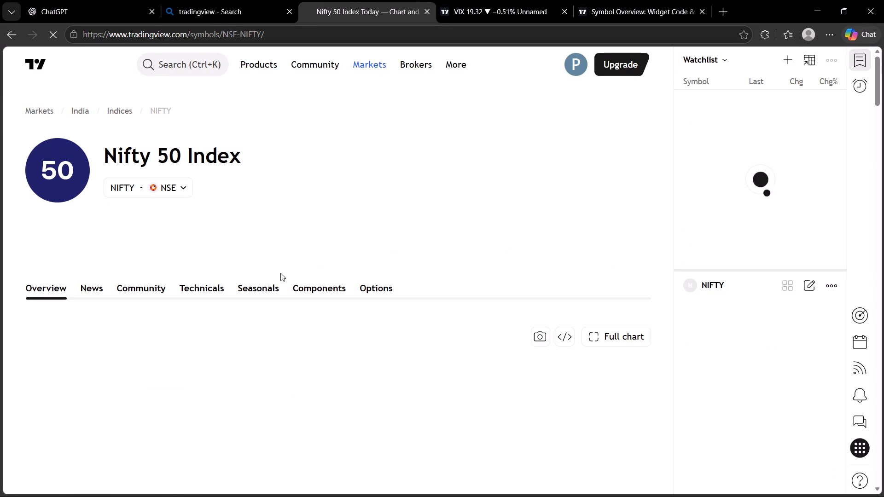
pyautogui.scroll(-3, 421, 252)
pyautogui.scroll(8, 421, 252)
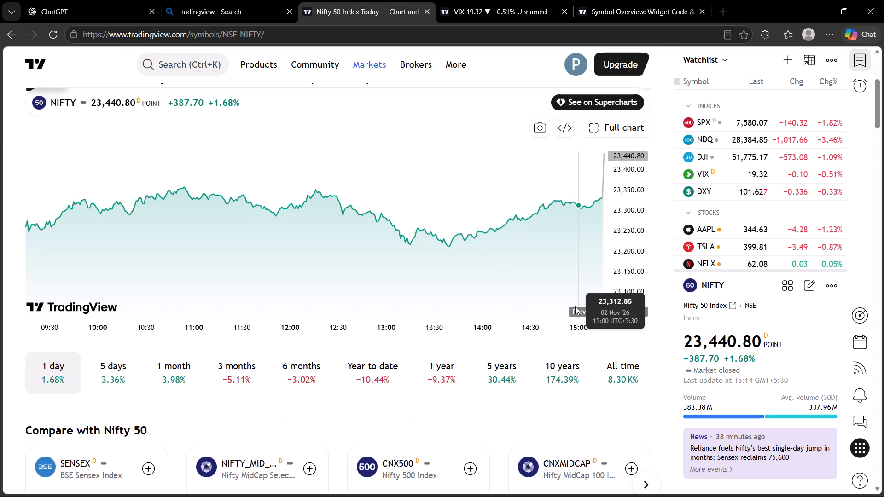
pyautogui.click(598, 129)
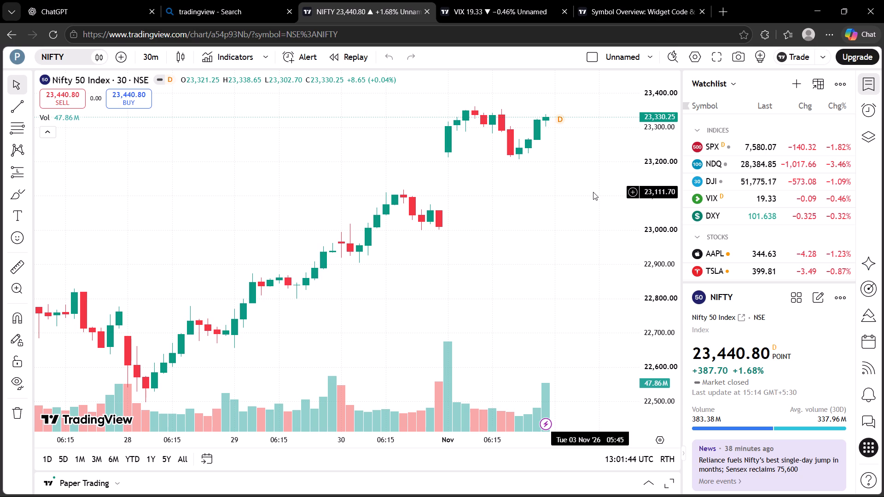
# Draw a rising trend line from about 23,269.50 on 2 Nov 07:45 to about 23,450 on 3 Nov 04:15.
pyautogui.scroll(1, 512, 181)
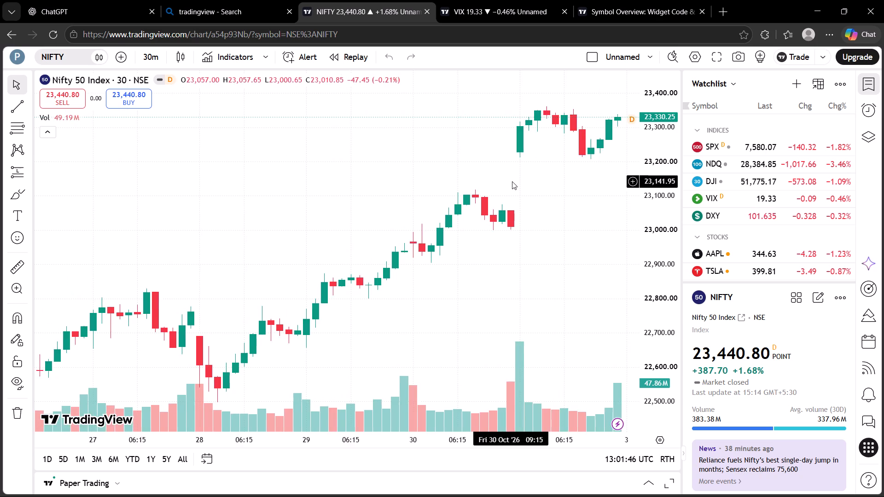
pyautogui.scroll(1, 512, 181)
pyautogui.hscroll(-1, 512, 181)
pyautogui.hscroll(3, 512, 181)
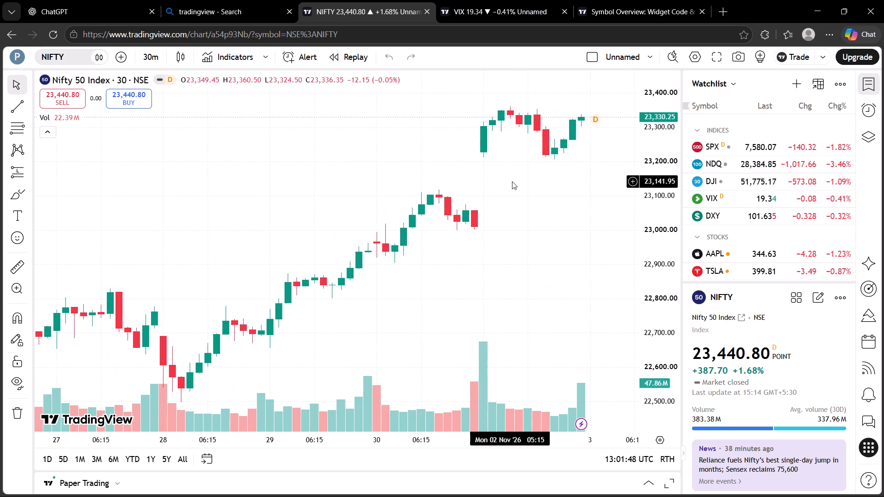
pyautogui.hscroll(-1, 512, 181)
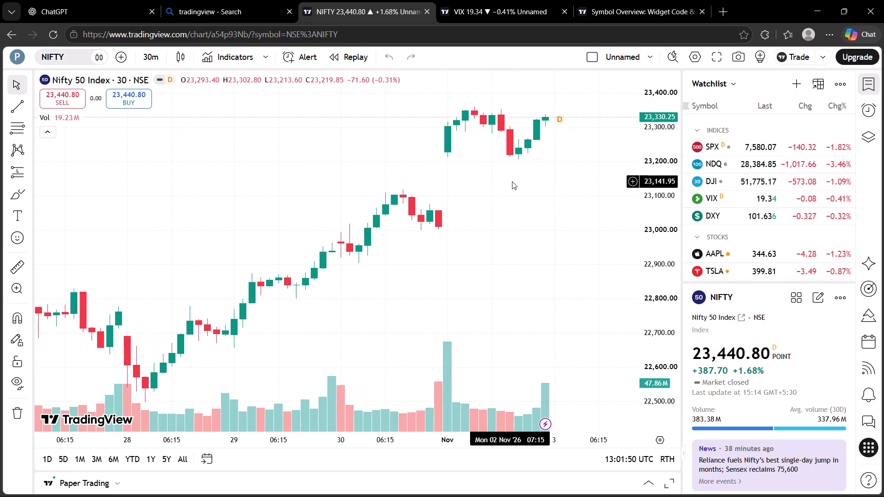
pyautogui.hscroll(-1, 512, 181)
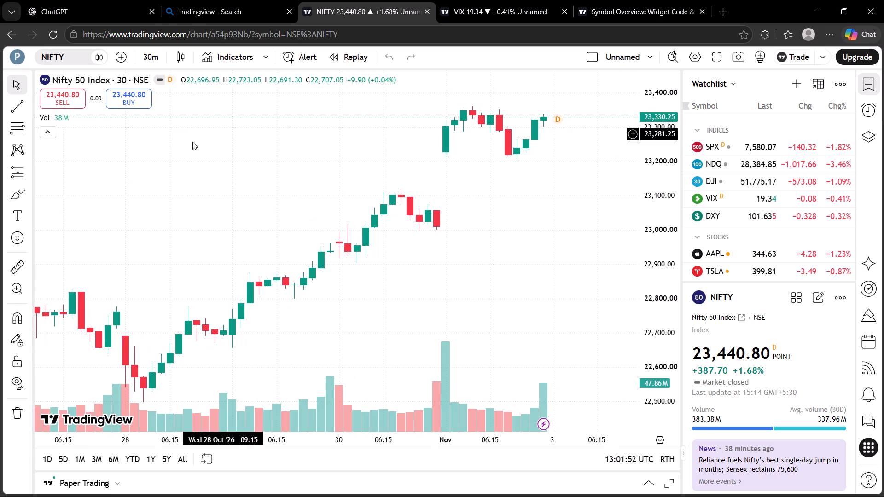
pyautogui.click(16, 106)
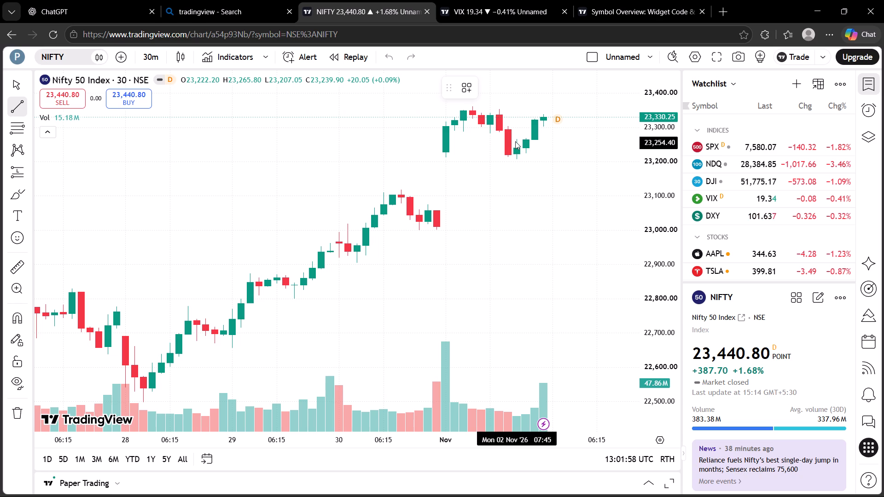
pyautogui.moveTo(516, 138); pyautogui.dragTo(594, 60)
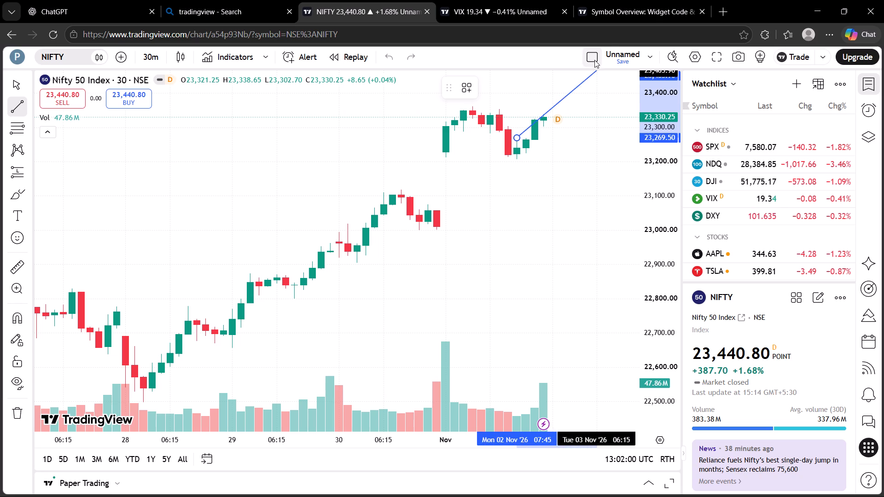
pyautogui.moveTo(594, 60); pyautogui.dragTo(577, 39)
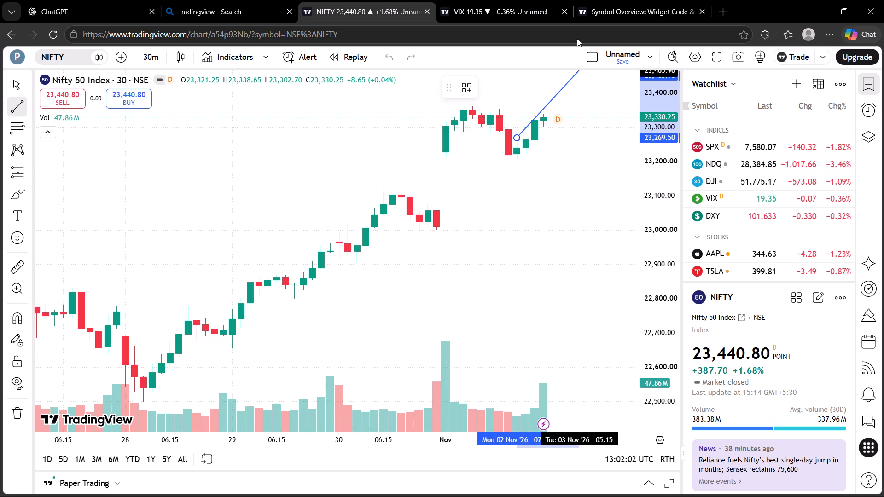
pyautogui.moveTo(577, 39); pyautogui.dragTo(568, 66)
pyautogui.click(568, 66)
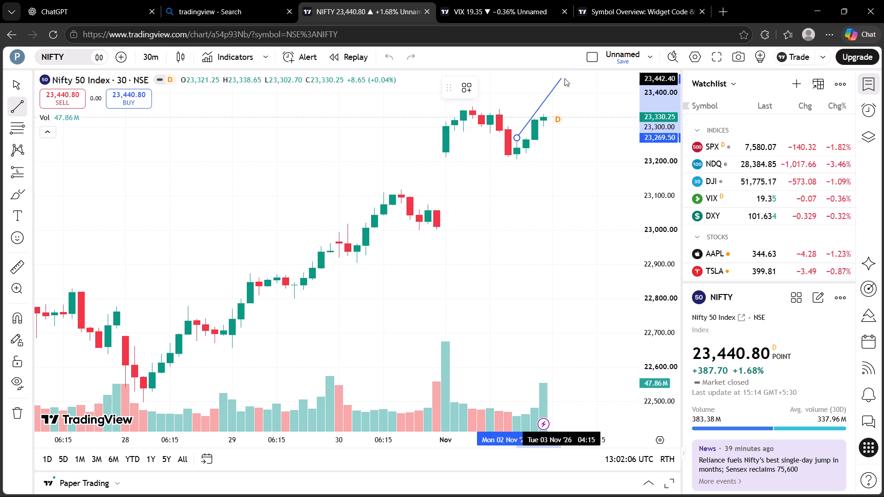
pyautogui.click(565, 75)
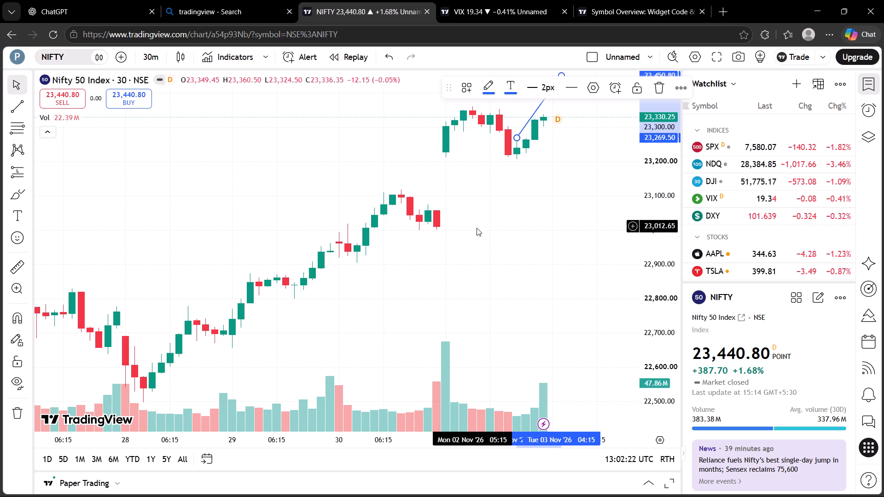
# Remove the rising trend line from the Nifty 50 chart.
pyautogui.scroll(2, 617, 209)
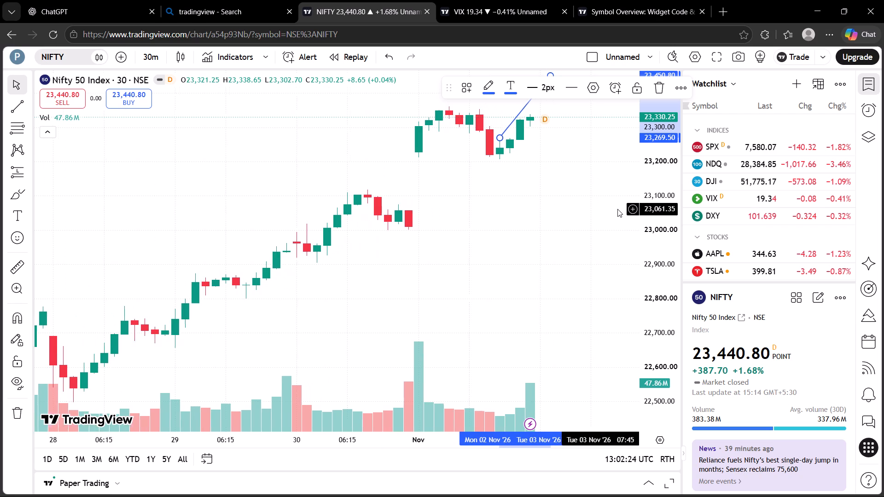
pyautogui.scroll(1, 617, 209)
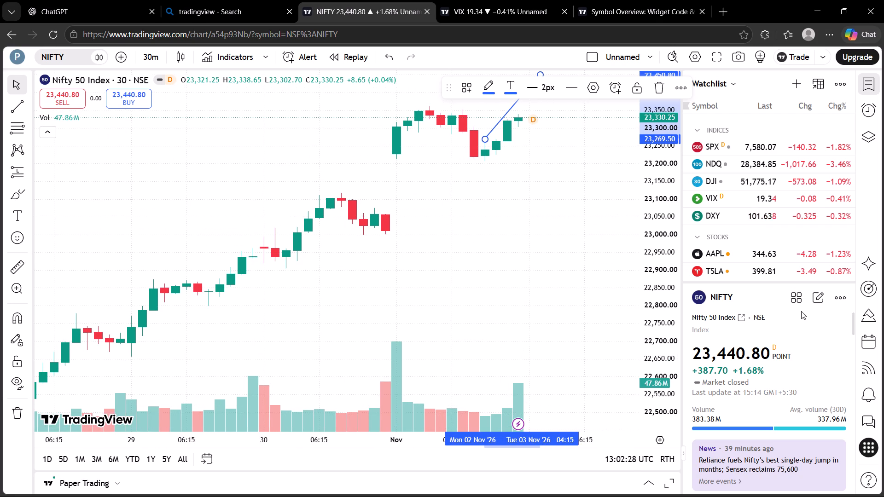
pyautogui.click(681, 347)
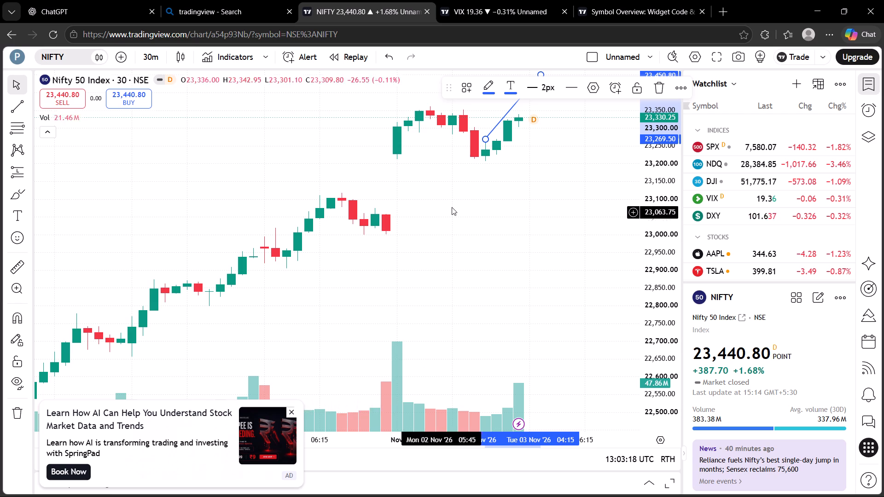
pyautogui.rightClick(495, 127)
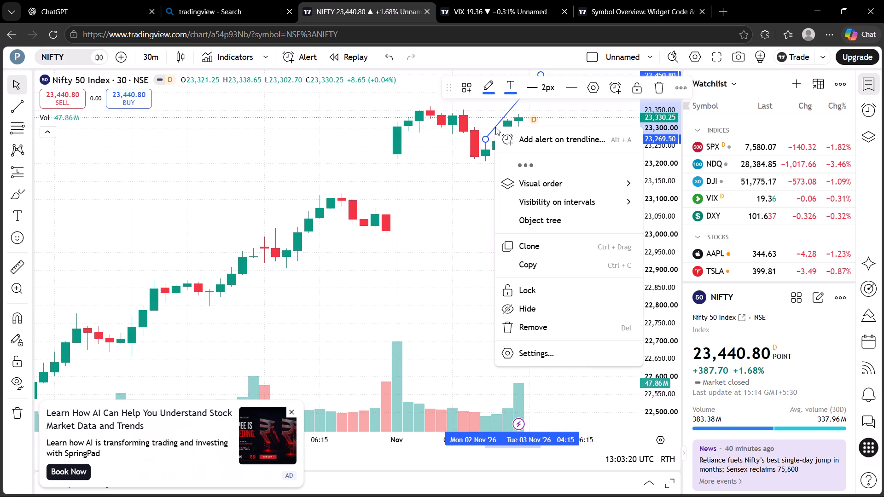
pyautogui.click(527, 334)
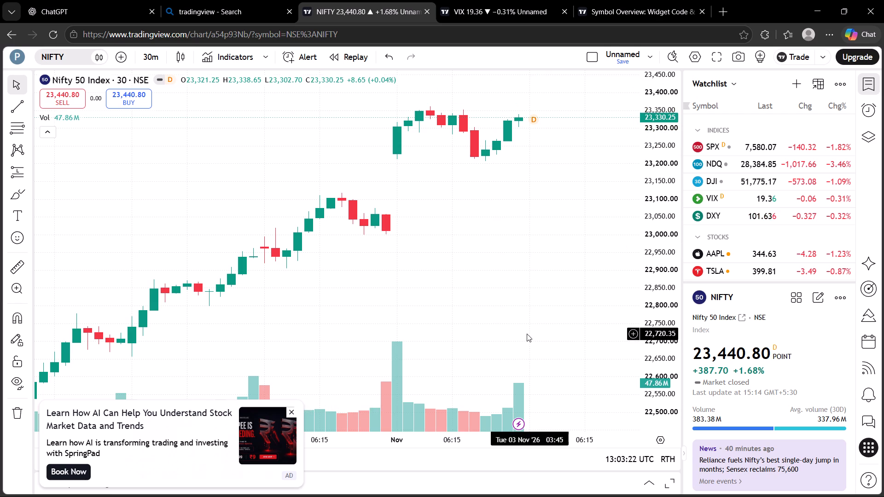
# Examine the Nifty 50's earlier price action back through mid-October, and return to the latest candles.
pyautogui.scroll(1, 459, 269)
pyautogui.hscroll(1, 459, 269)
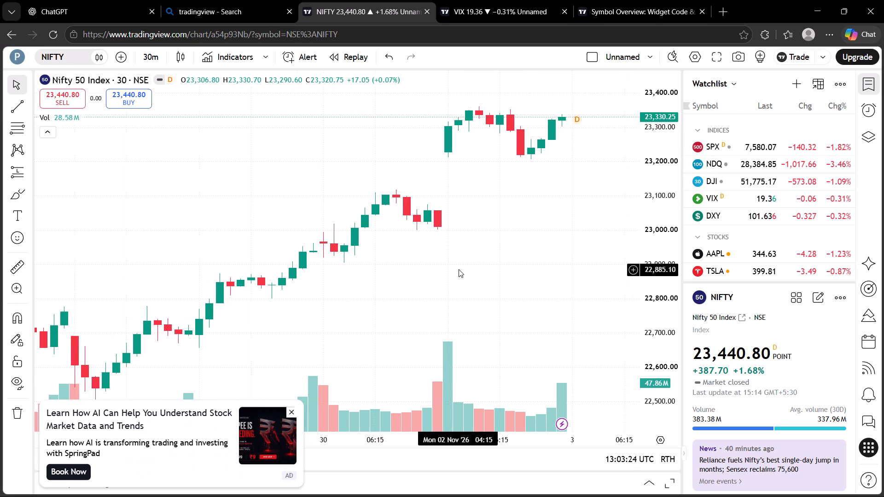
pyautogui.hscroll(4, 459, 269)
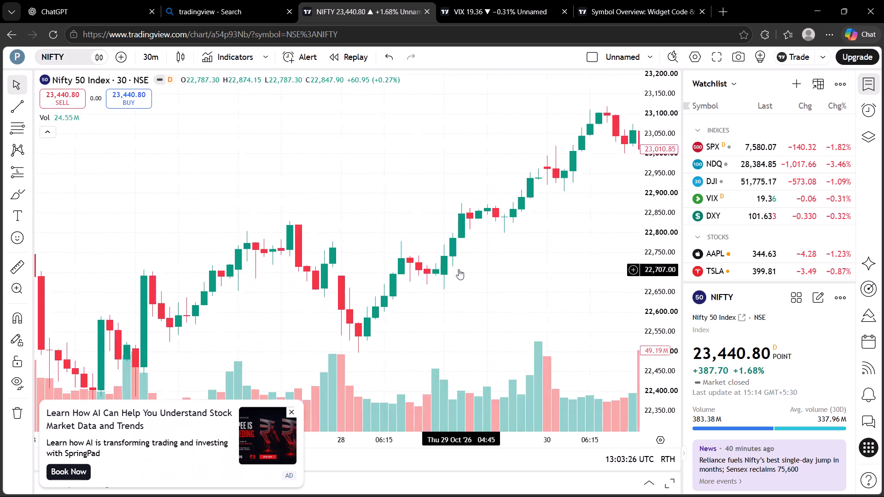
pyautogui.hscroll(12, 459, 269)
pyautogui.hscroll(-5, 459, 269)
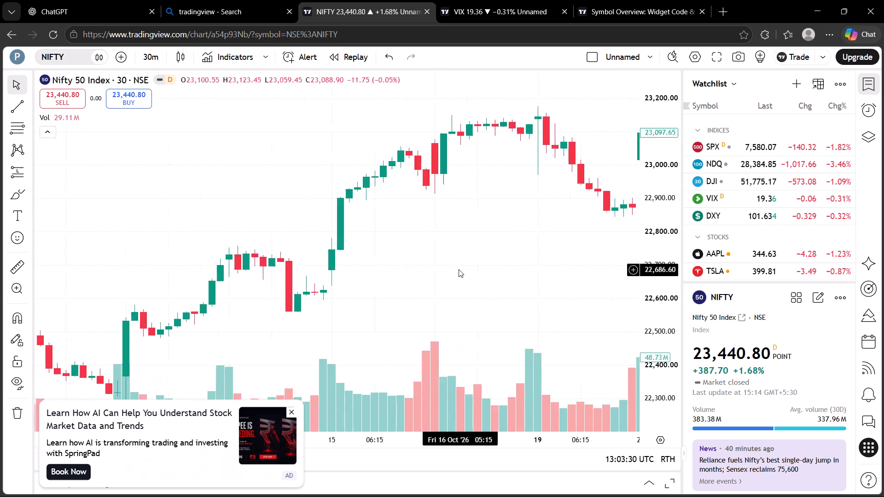
pyautogui.hscroll(-10, 459, 269)
pyautogui.hscroll(1, 459, 269)
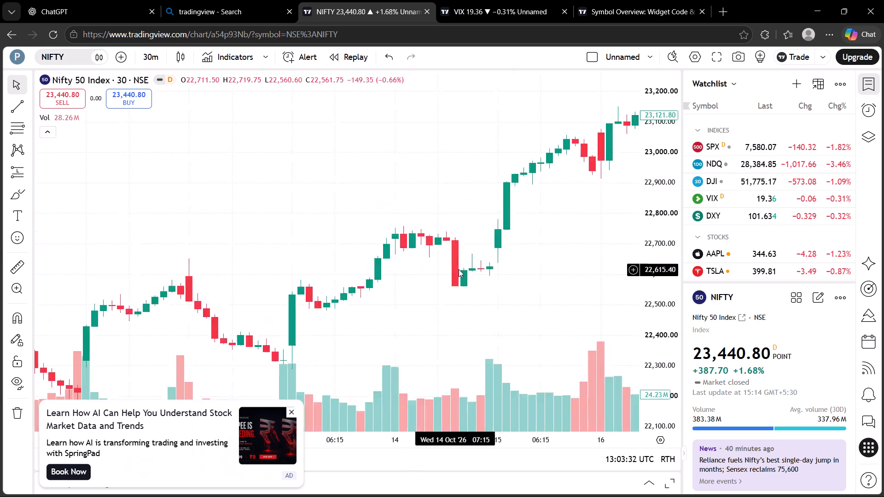
pyautogui.hscroll(-14, 459, 269)
pyautogui.hscroll(1, 459, 269)
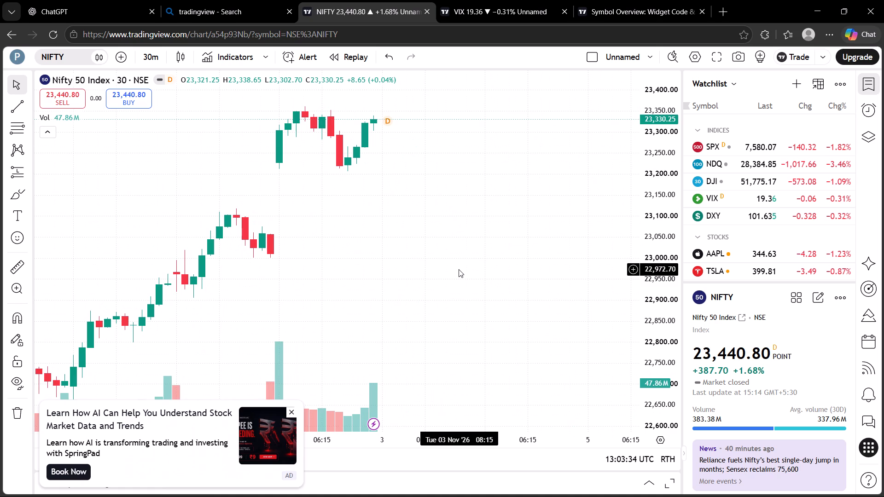
pyautogui.hscroll(1, 459, 269)
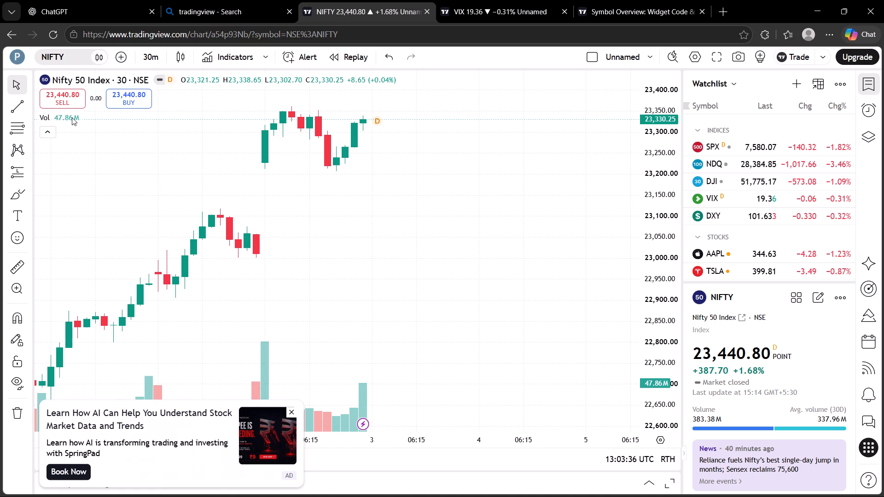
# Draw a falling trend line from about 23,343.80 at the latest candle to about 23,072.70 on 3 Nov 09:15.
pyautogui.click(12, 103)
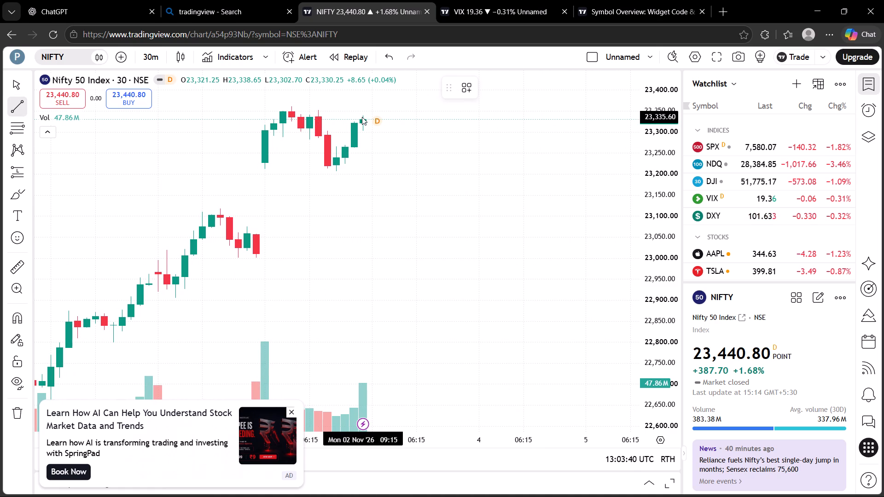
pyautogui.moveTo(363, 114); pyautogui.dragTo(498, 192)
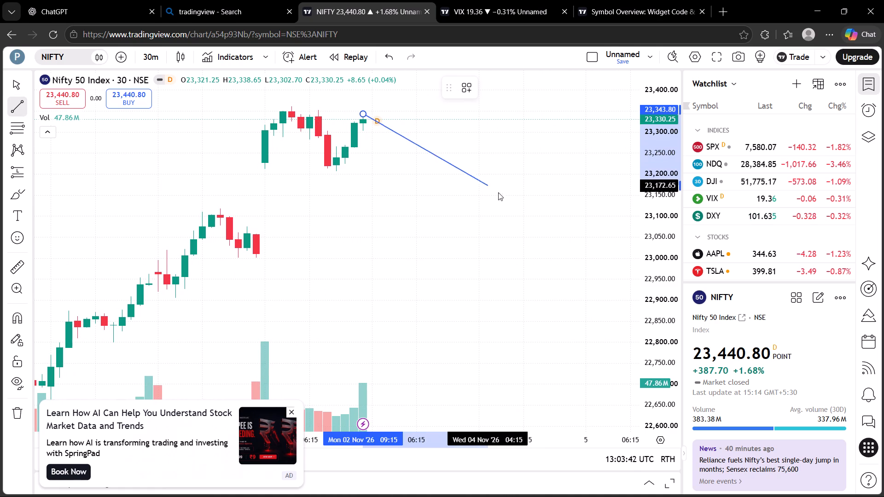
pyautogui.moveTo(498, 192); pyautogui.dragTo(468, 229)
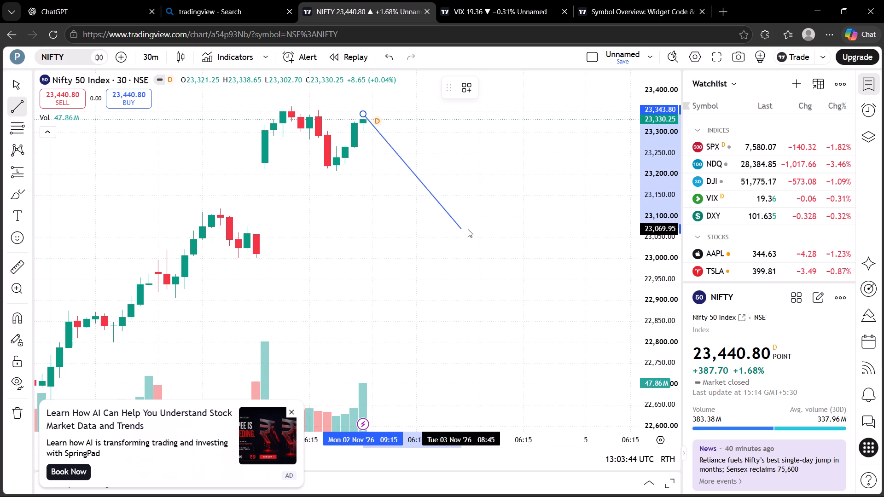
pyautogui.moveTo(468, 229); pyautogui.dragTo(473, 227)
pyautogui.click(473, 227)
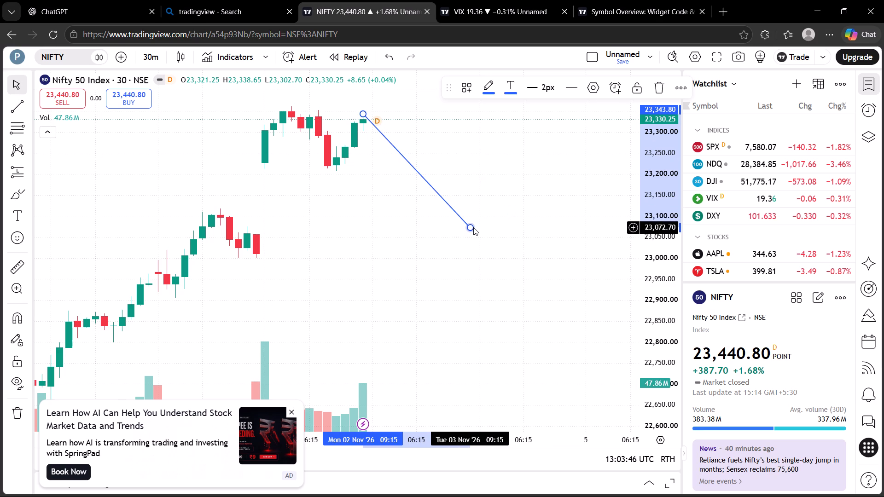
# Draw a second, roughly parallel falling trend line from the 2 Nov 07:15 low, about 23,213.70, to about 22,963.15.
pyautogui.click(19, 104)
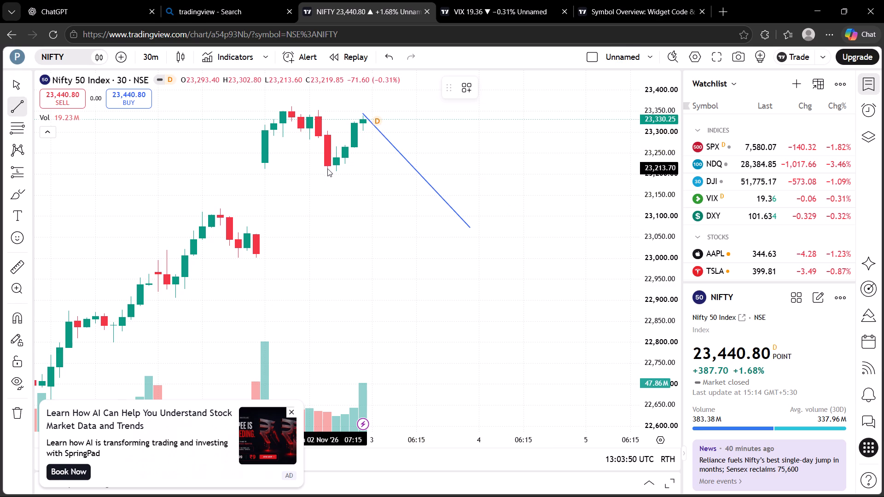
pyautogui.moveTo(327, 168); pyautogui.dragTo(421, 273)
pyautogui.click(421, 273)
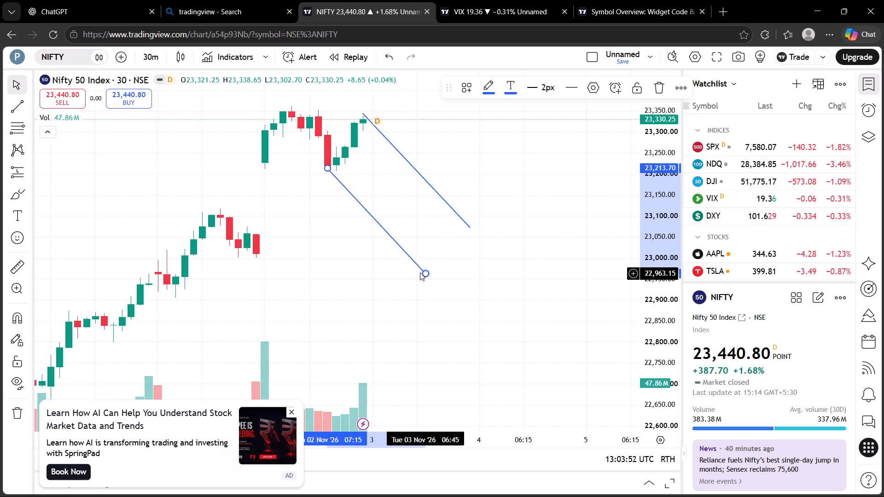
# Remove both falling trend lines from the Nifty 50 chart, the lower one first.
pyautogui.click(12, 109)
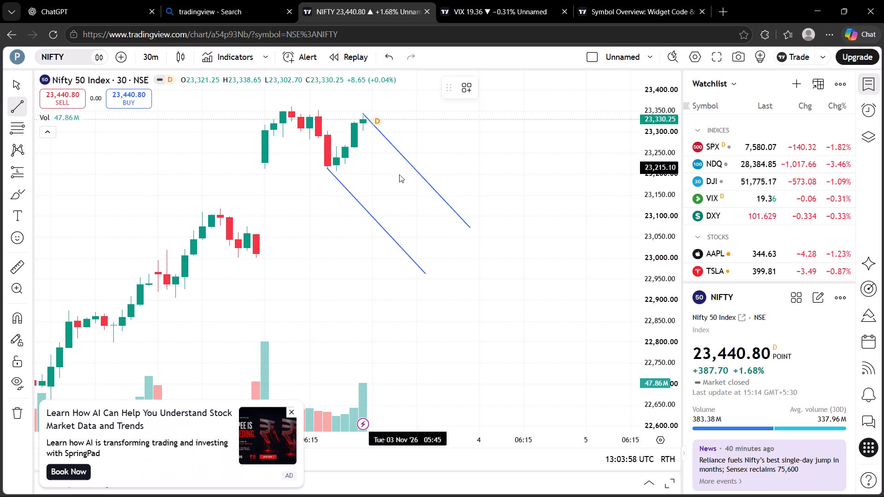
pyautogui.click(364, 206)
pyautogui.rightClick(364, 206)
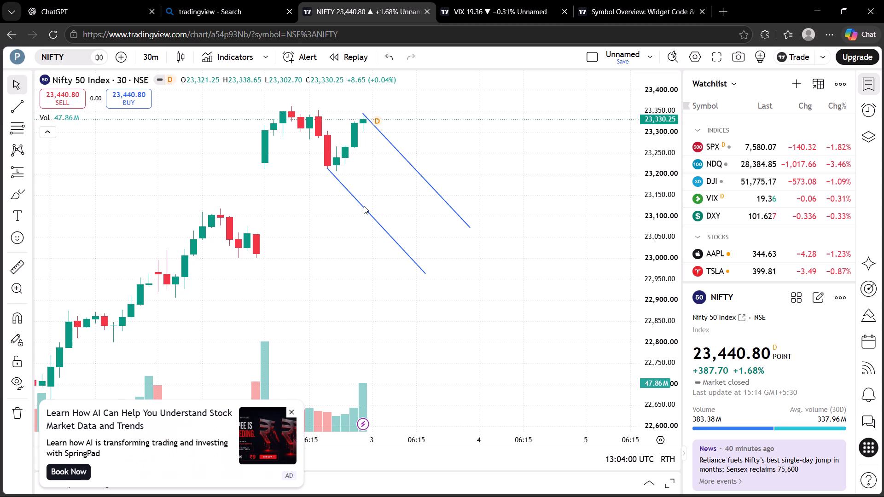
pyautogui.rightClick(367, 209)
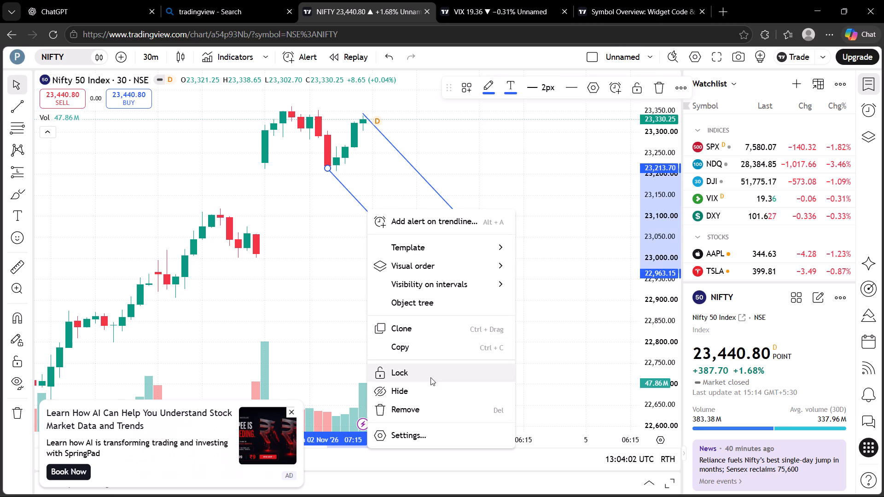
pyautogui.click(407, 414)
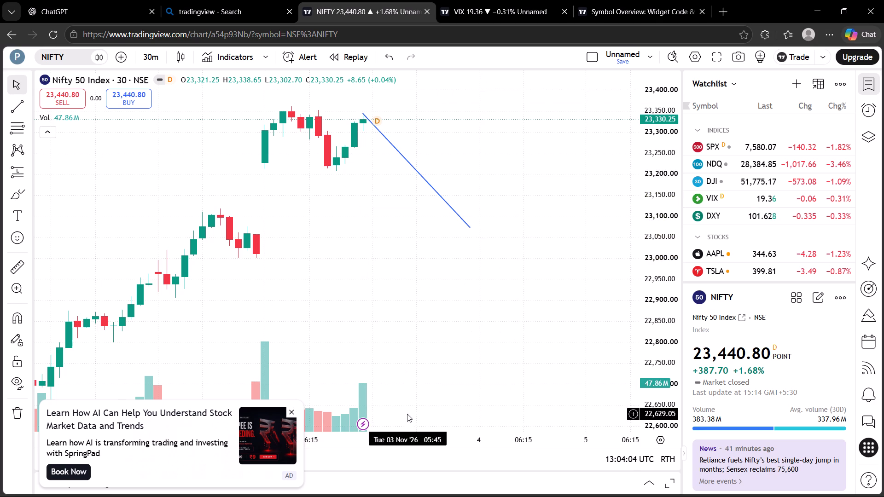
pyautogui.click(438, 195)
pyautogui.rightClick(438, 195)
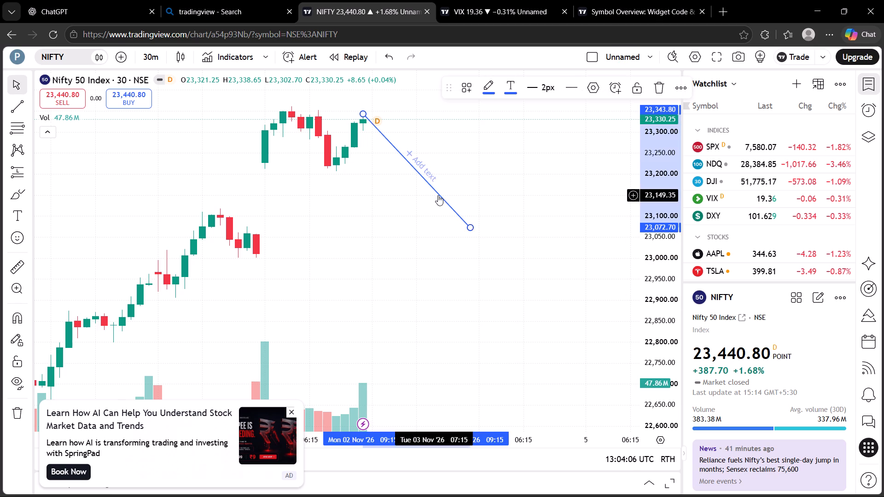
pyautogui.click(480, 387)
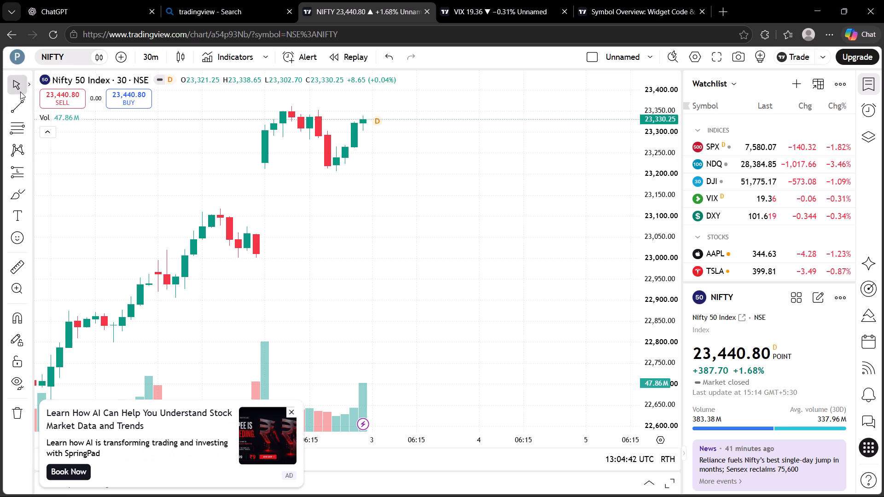
# Clear any remaining drawings from the Nifty 50 chart, keeping the indicator.
pyautogui.click(19, 415)
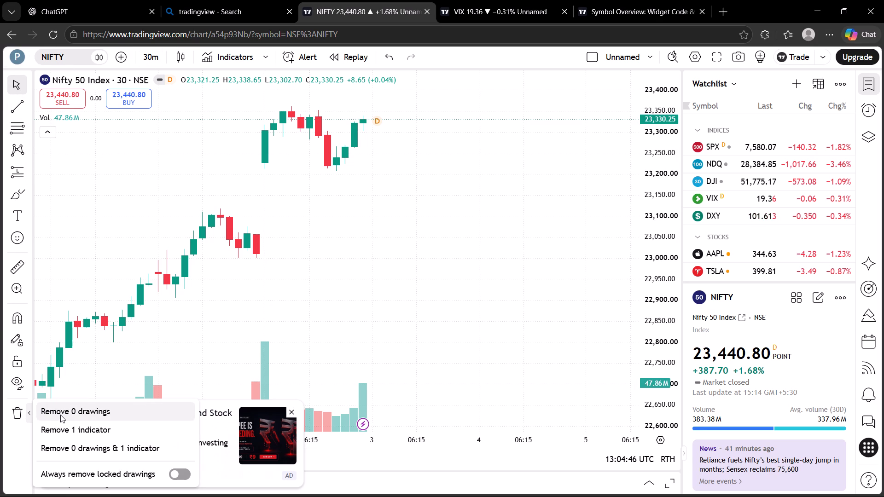
pyautogui.click(60, 415)
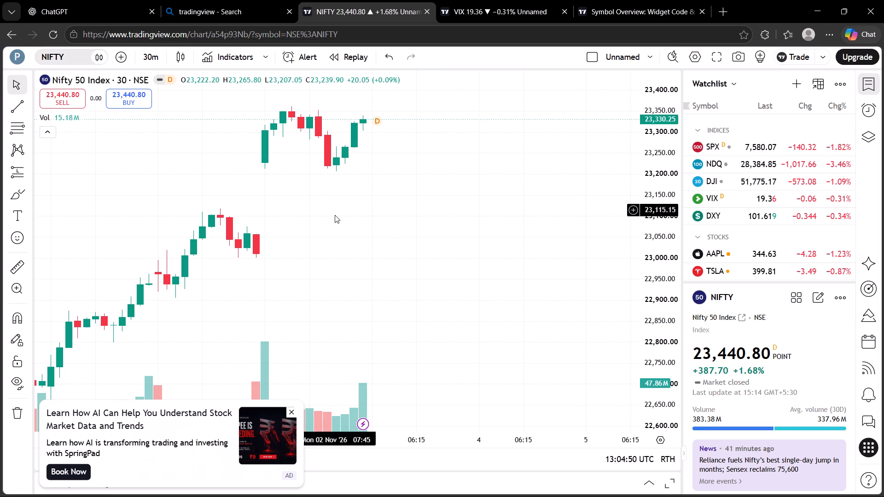
# Examine the Nifty 50's 30-minute price action back through early October, and return to the latest candles.
pyautogui.hscroll(15, 335, 215)
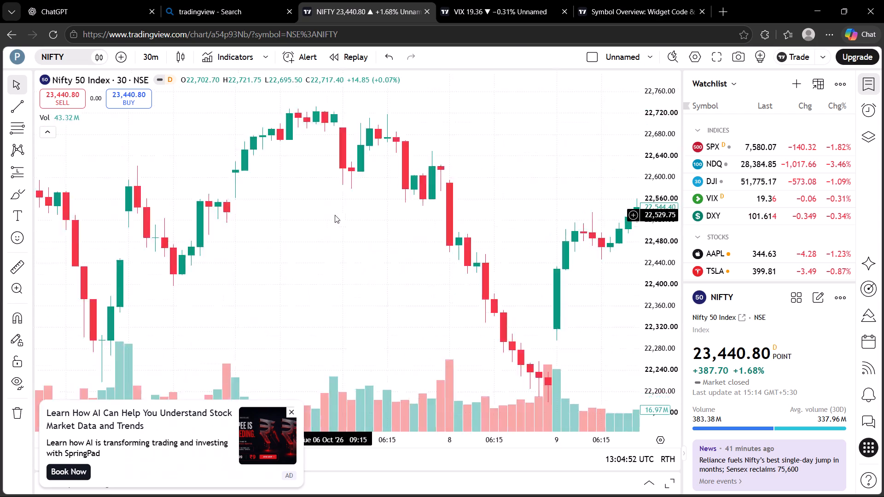
pyautogui.hscroll(1, 335, 215)
pyautogui.hscroll(-14, 335, 215)
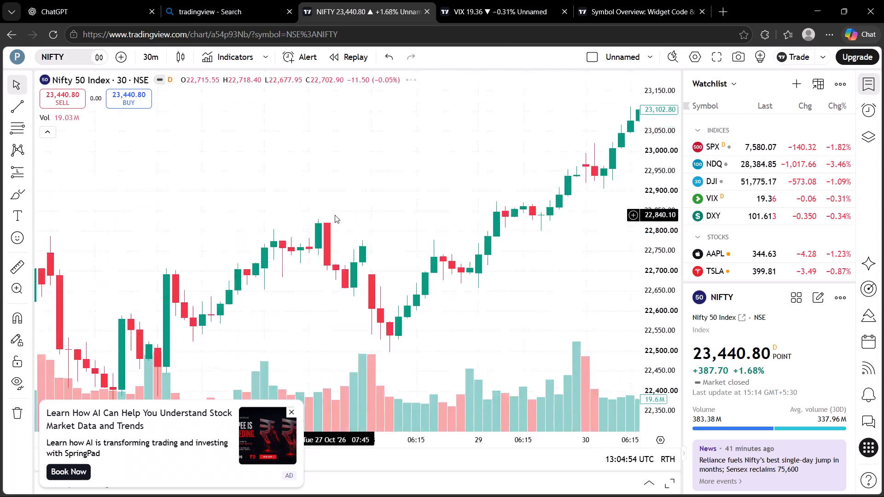
pyautogui.hscroll(10, 335, 215)
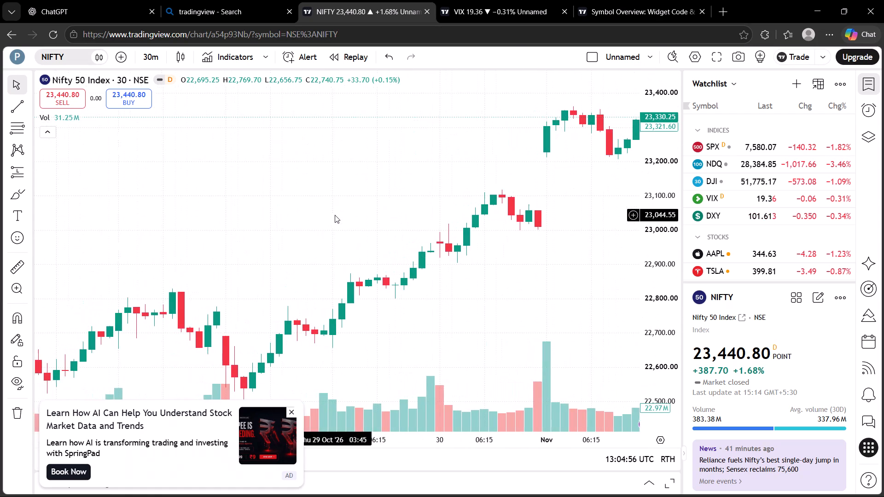
pyautogui.scroll(1, 335, 215)
pyautogui.hscroll(-3, 335, 215)
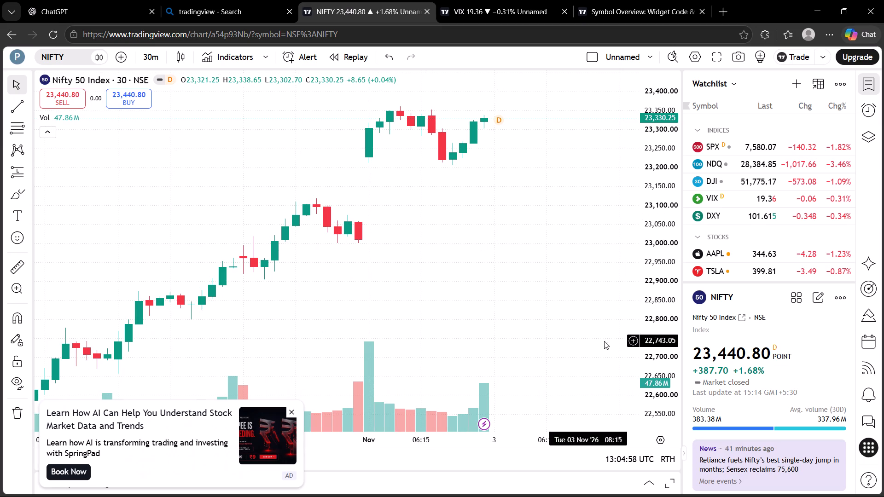
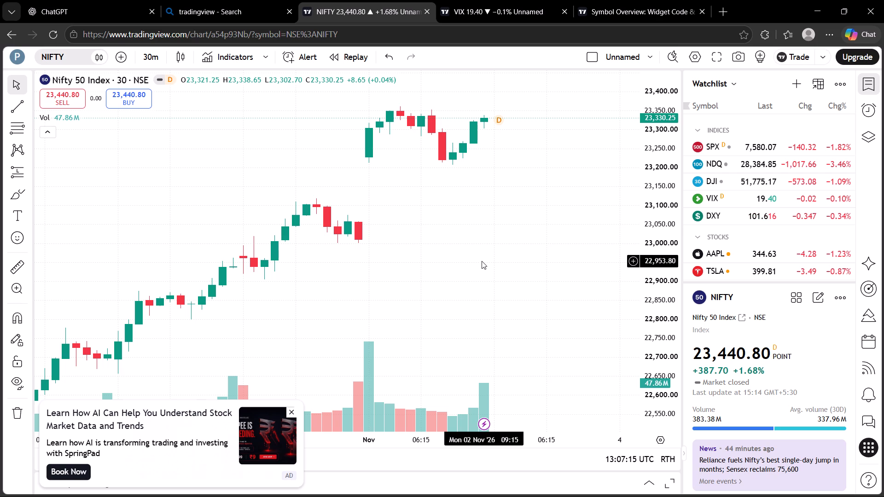
# Return to the VIX chart and remove the Fib retracement drawn over the latest candles.
pyautogui.click(465, 9)
pyautogui.click(607, 8)
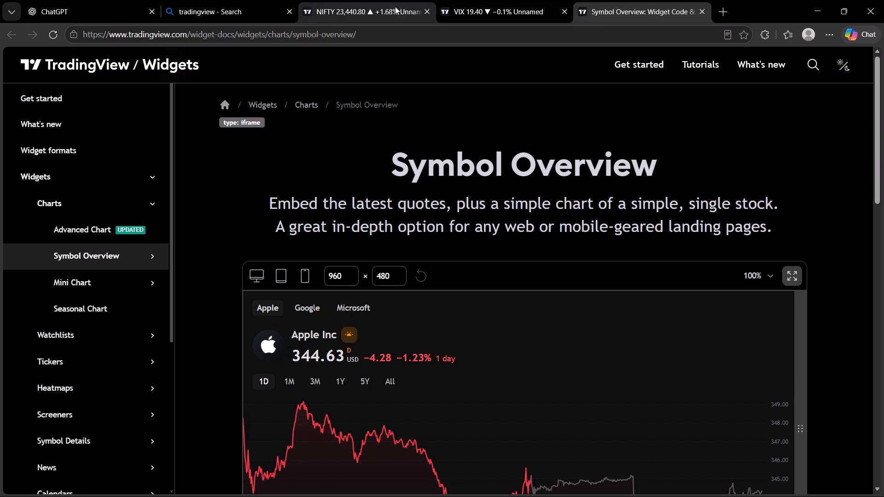
pyautogui.click(395, 6)
pyautogui.click(478, 5)
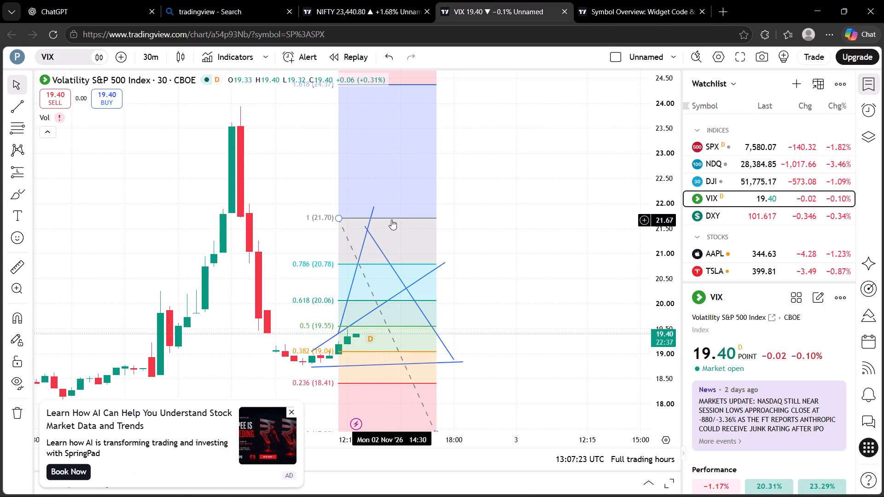
pyautogui.rightClick(391, 220)
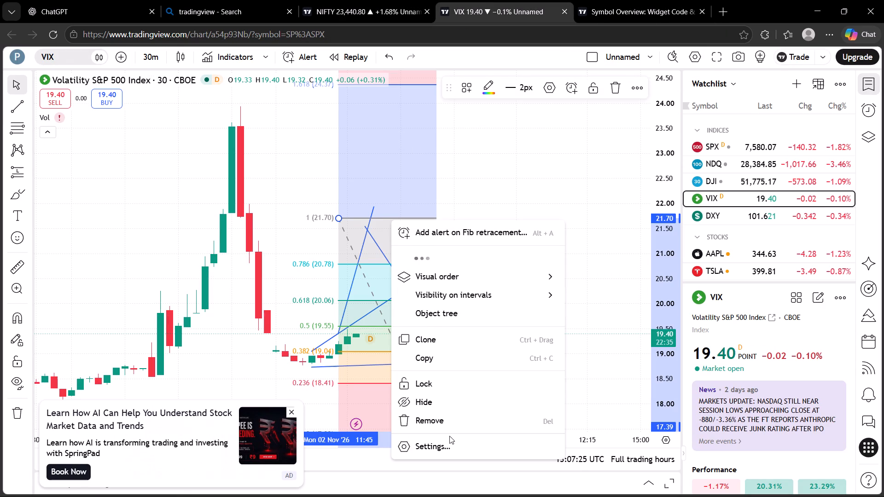
pyautogui.click(448, 423)
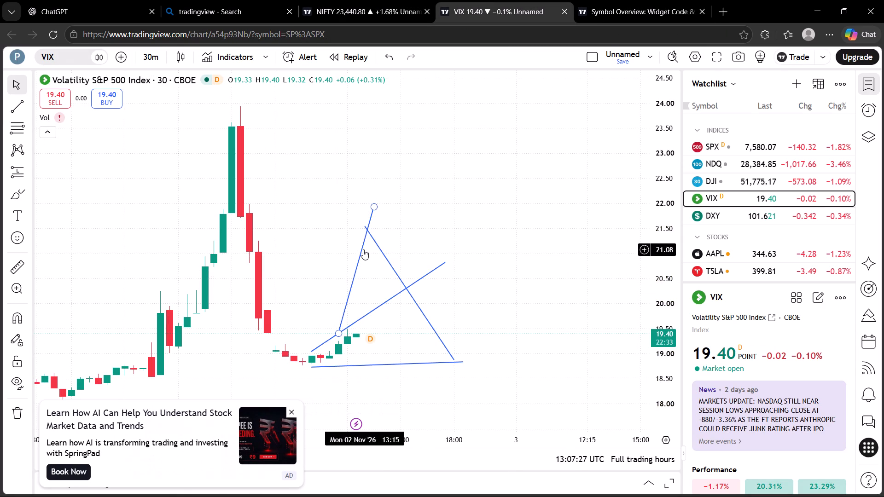
# Remove the four trend lines from the VIX chart one by one: steep rising, gentler rising, falling, and the nearly flat one.
pyautogui.rightClick(363, 249)
pyautogui.click(419, 456)
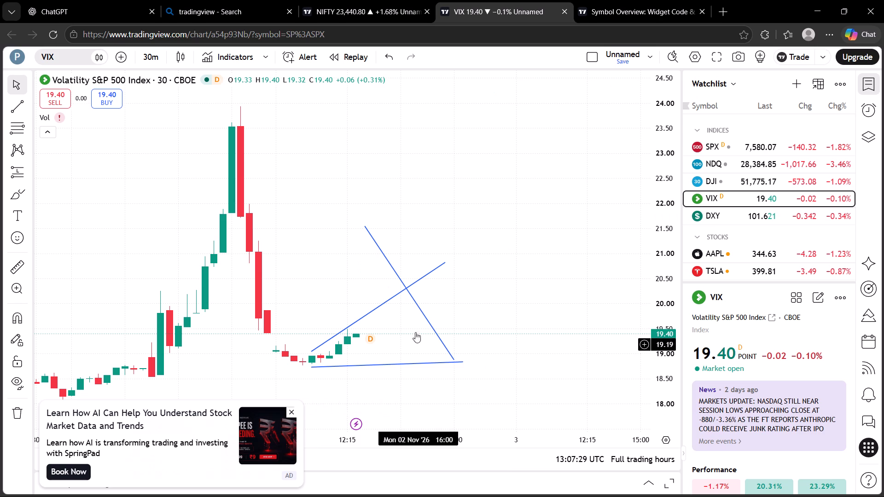
pyautogui.rightClick(395, 295)
pyautogui.click(444, 457)
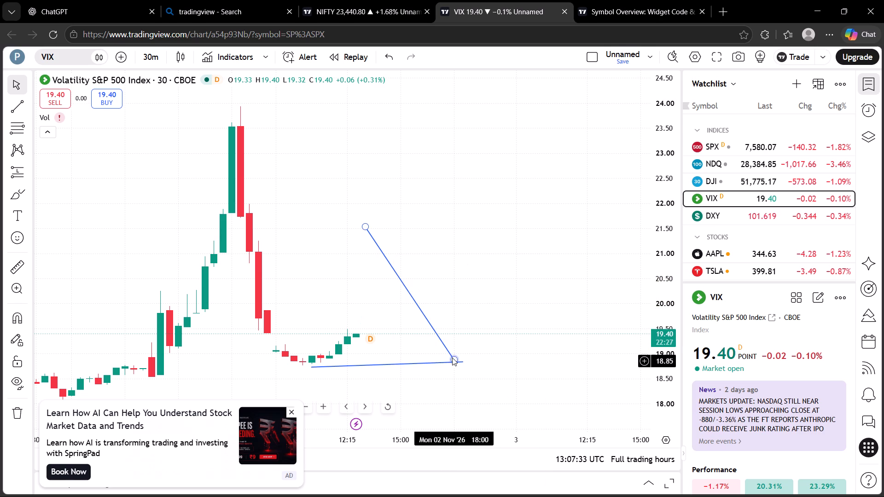
pyautogui.rightClick(451, 358)
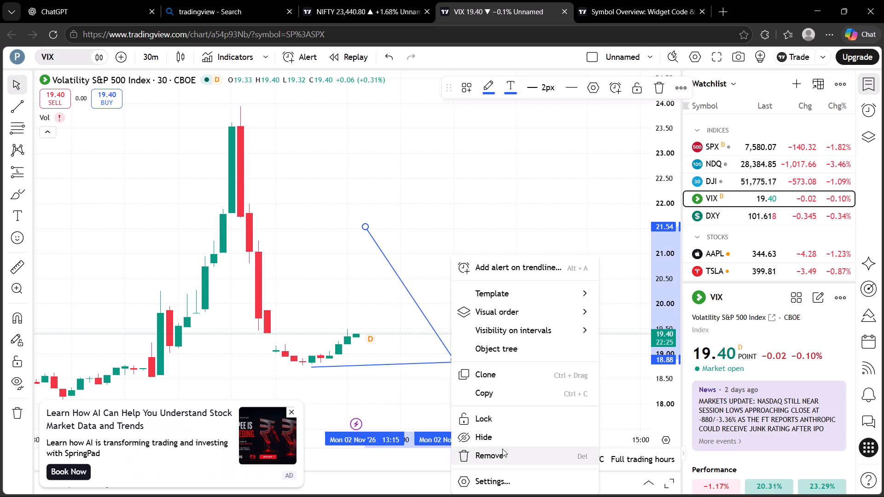
pyautogui.click(503, 452)
pyautogui.rightClick(437, 363)
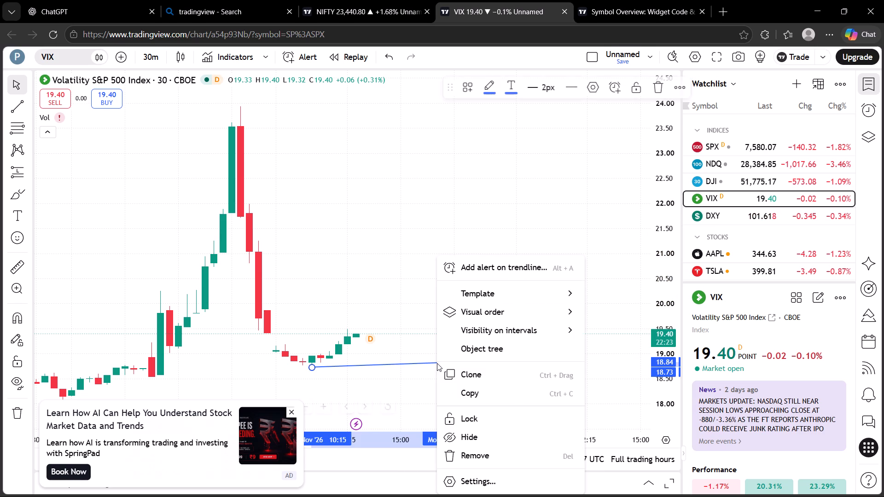
pyautogui.click(484, 452)
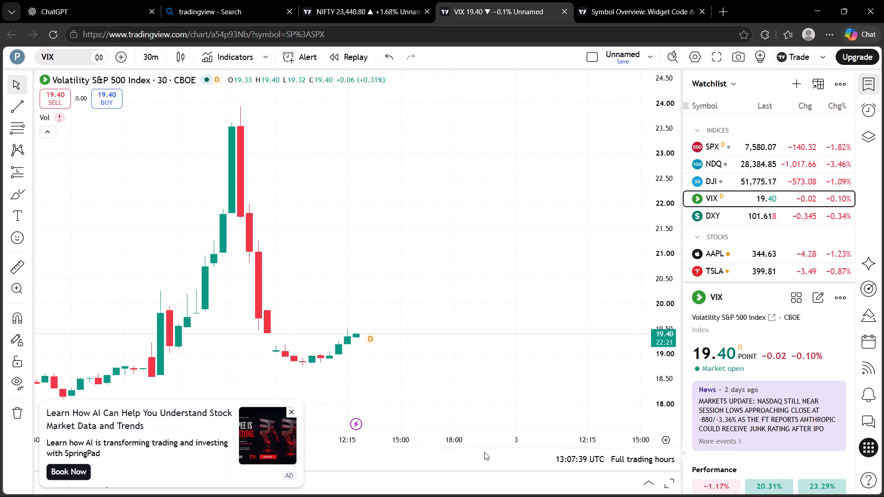
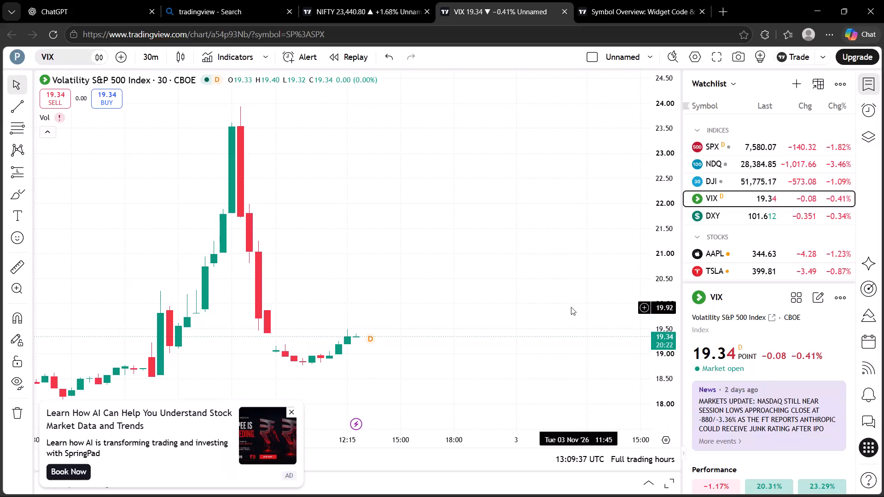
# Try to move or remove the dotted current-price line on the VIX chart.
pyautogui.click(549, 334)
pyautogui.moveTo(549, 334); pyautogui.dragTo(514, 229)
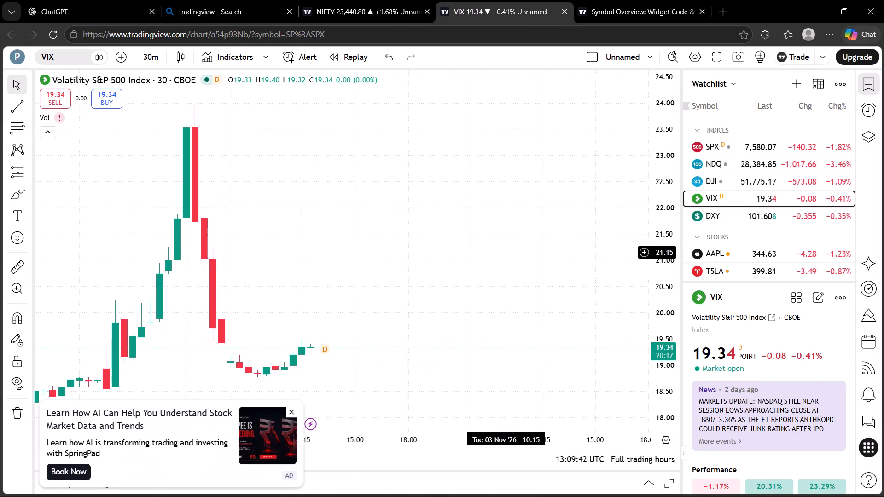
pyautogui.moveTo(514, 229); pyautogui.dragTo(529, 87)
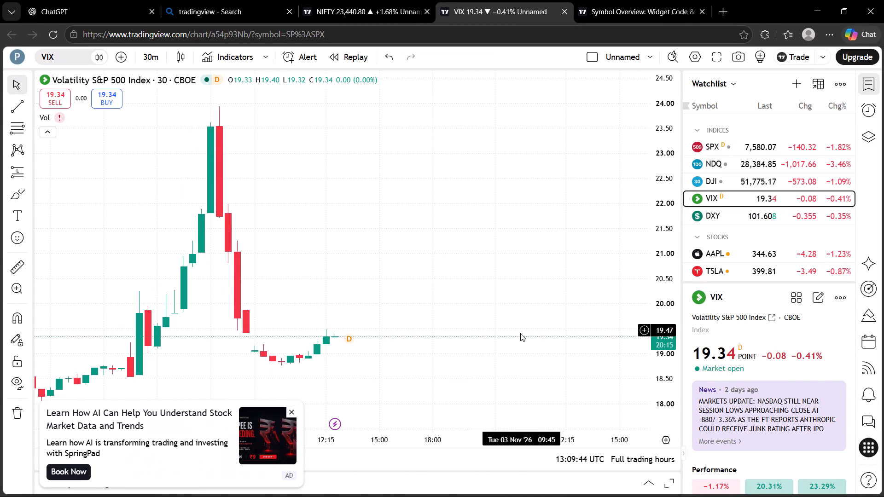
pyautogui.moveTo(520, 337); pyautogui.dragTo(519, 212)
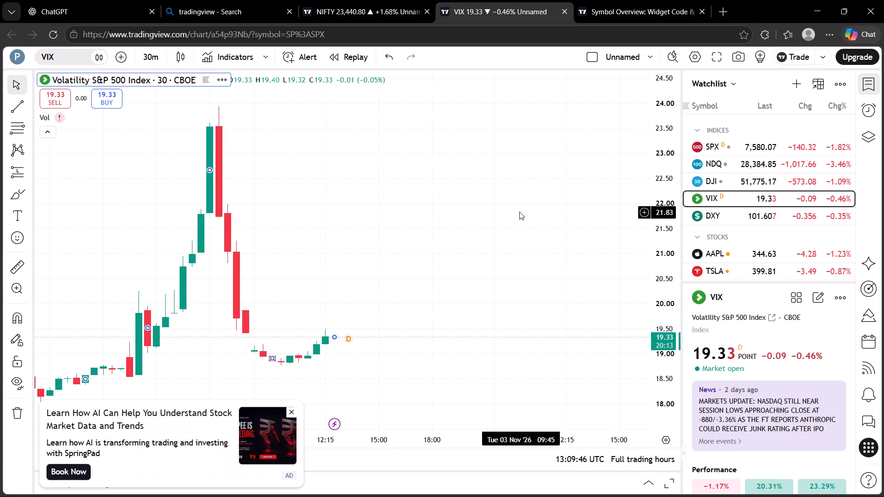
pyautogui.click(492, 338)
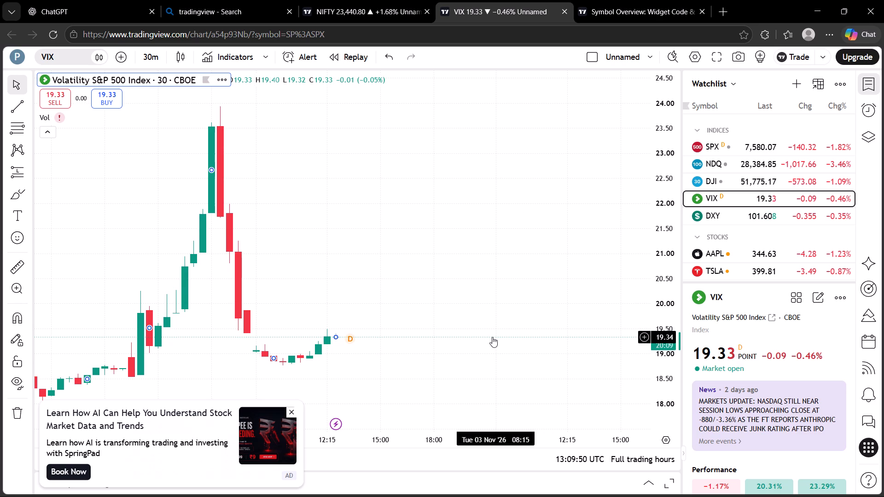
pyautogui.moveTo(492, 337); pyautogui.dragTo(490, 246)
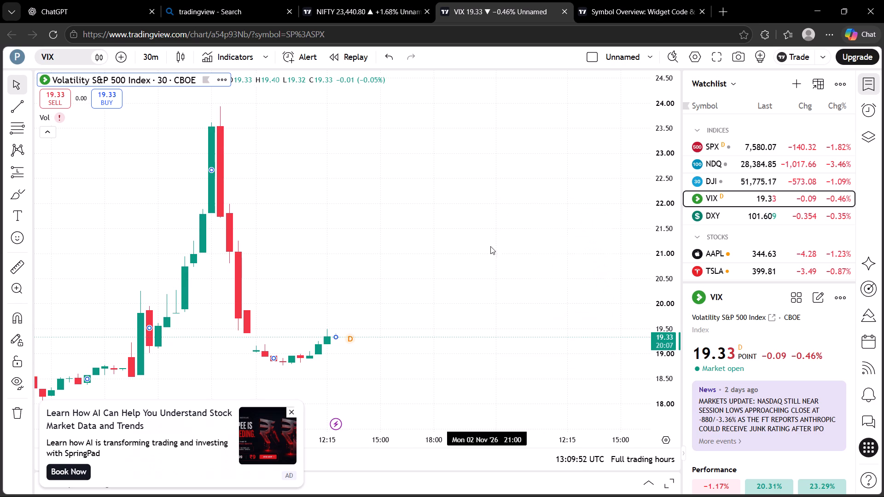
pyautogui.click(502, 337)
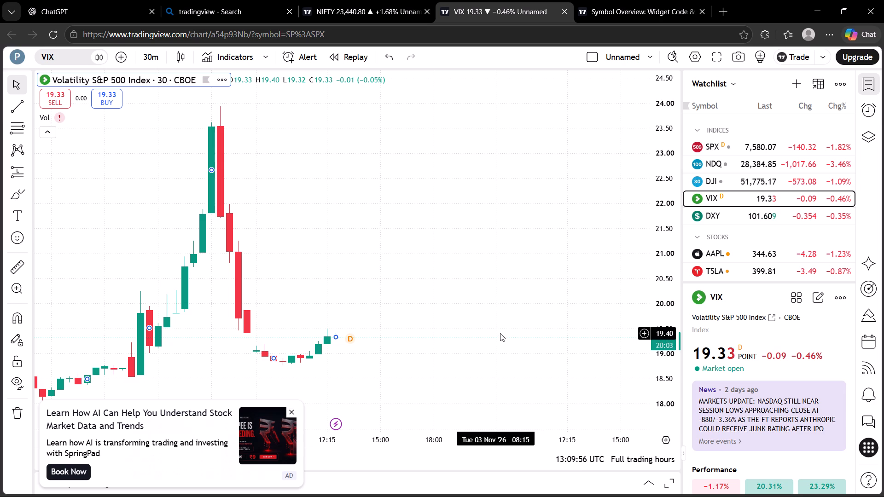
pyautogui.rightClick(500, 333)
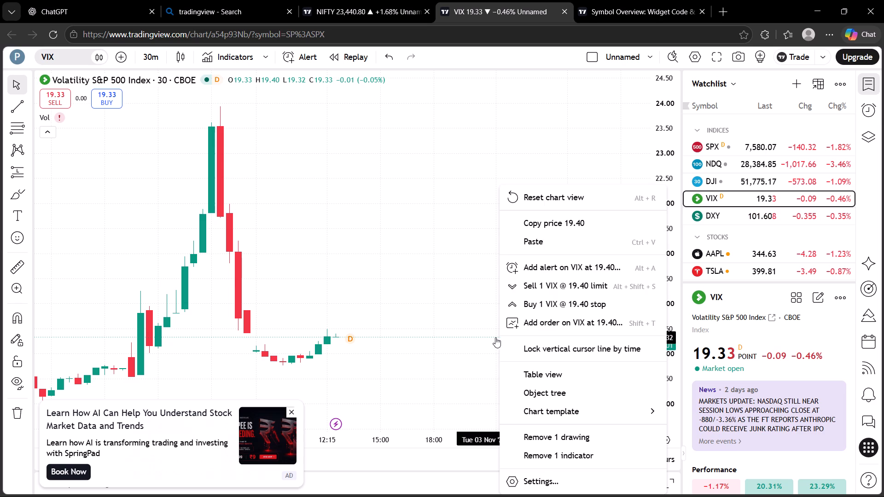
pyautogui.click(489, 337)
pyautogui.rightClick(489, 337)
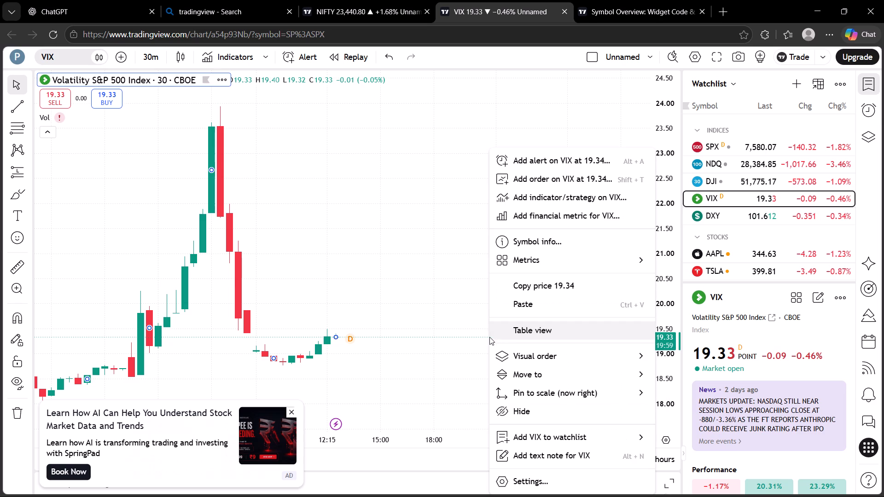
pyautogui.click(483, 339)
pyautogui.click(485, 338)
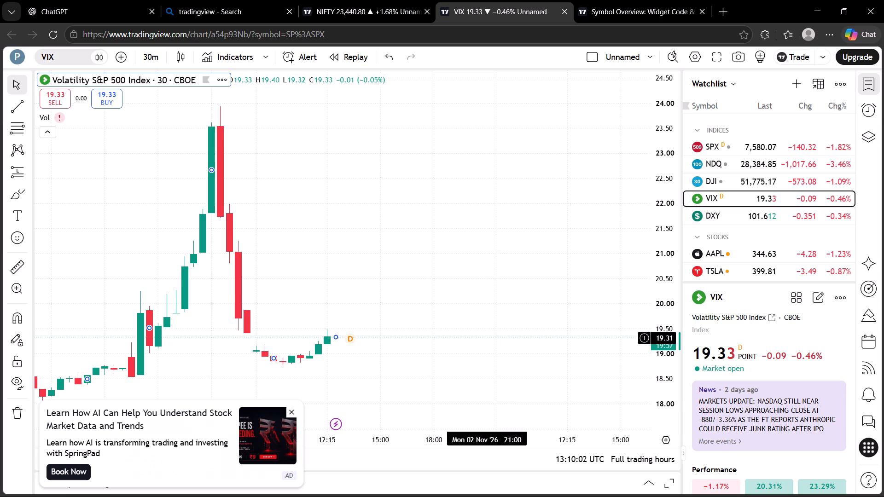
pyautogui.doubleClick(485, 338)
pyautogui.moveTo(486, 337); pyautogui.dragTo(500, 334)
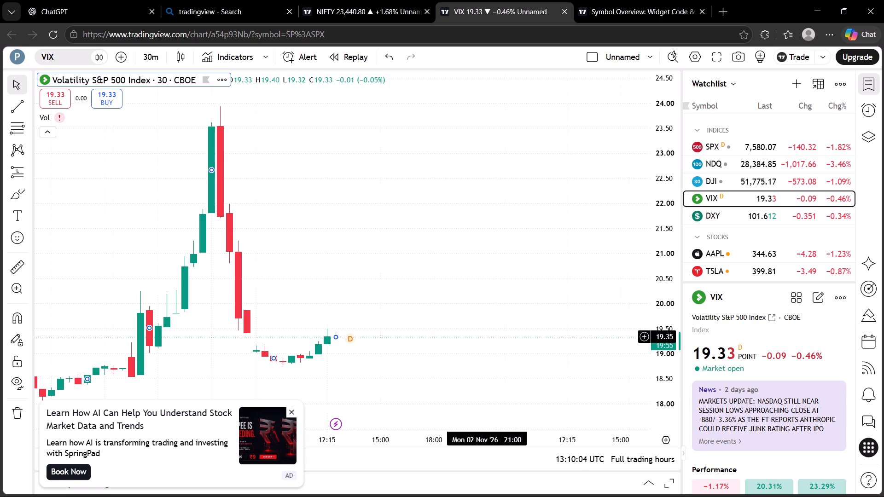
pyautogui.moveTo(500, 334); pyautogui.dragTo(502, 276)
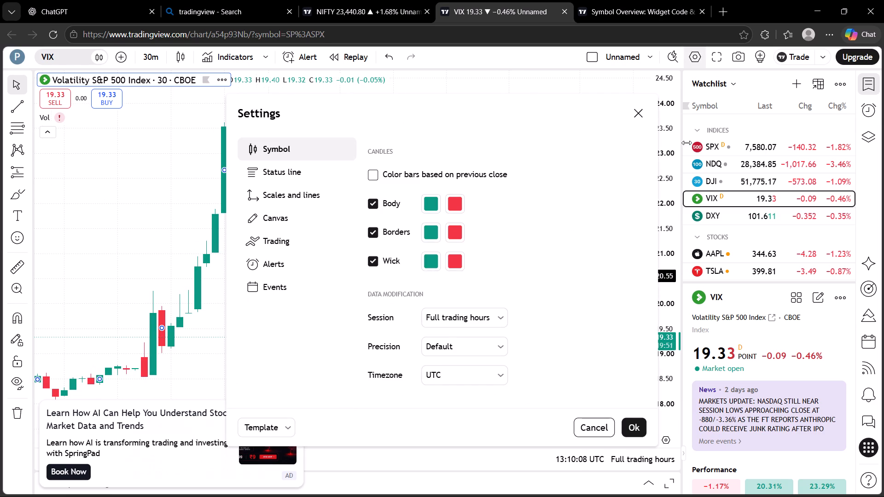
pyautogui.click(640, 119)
# Close the Symbol Overview widget documentation page and return to the VIX chart.
pyautogui.click(645, 2)
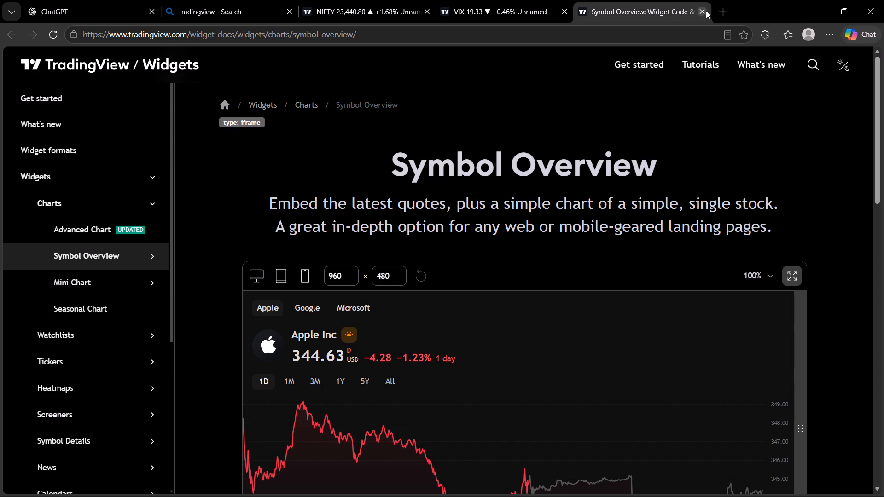
pyautogui.click(700, 7)
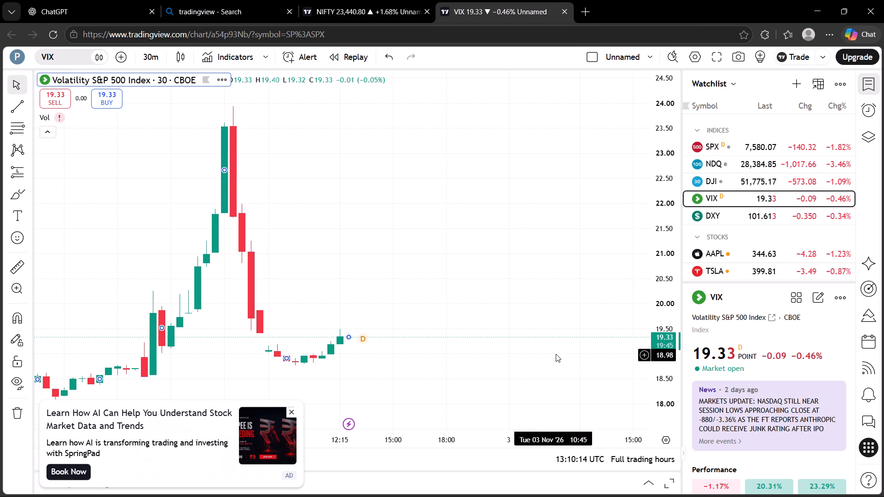
# Examine the VIX 30-minute candles from the latest session back through late October.
pyautogui.hscroll(6, 690, 270)
pyautogui.hscroll(7, 368, 334)
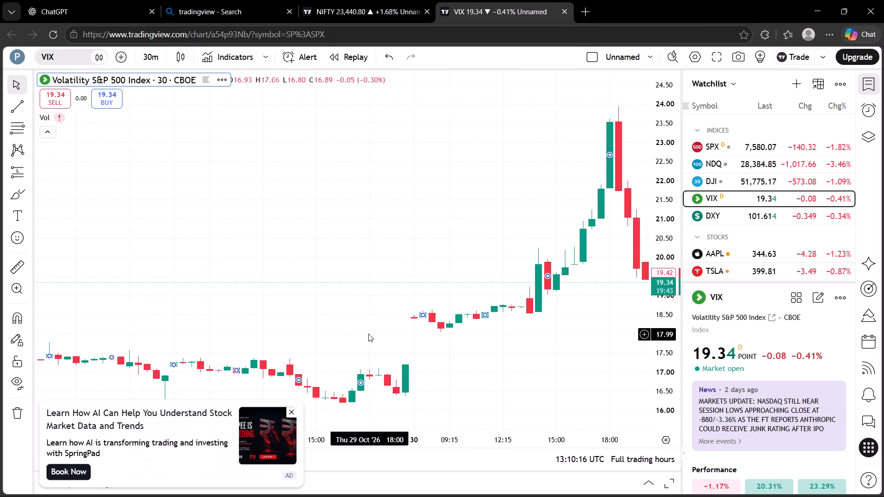
pyautogui.hscroll(7, 368, 334)
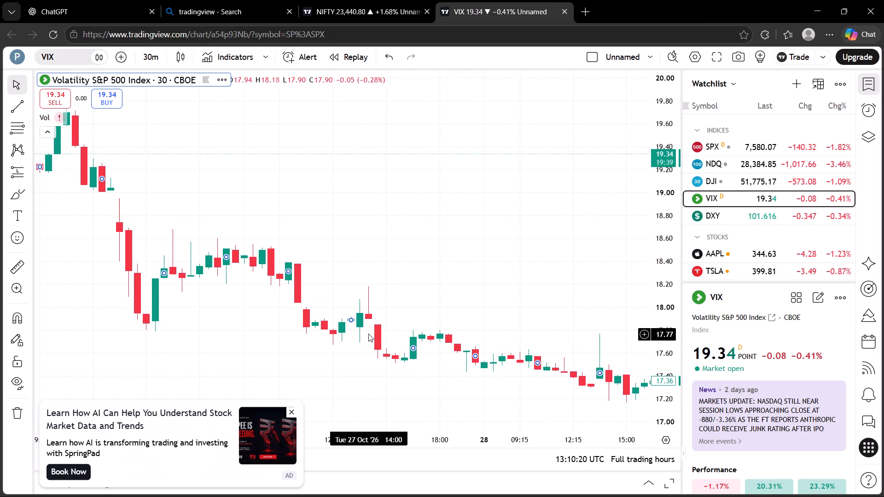
pyautogui.hscroll(-5, 368, 334)
pyautogui.hscroll(7, 368, 334)
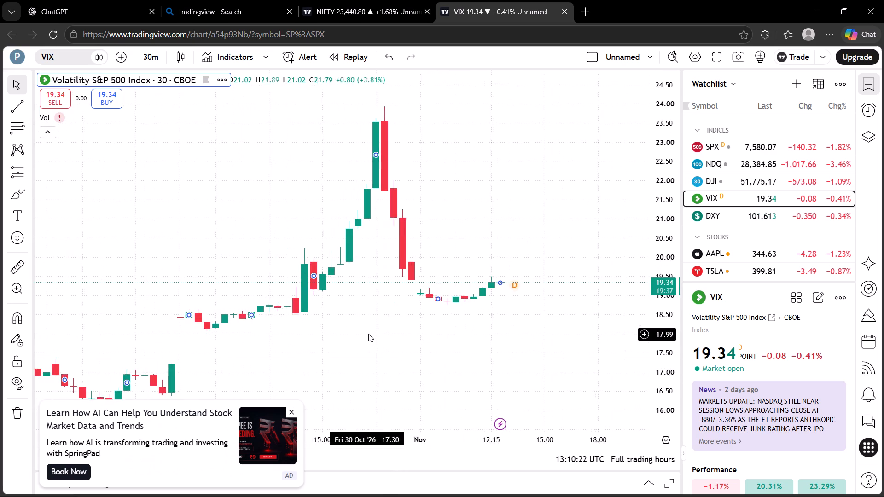
pyautogui.hscroll(-1, 368, 334)
pyautogui.scroll(1, 368, 334)
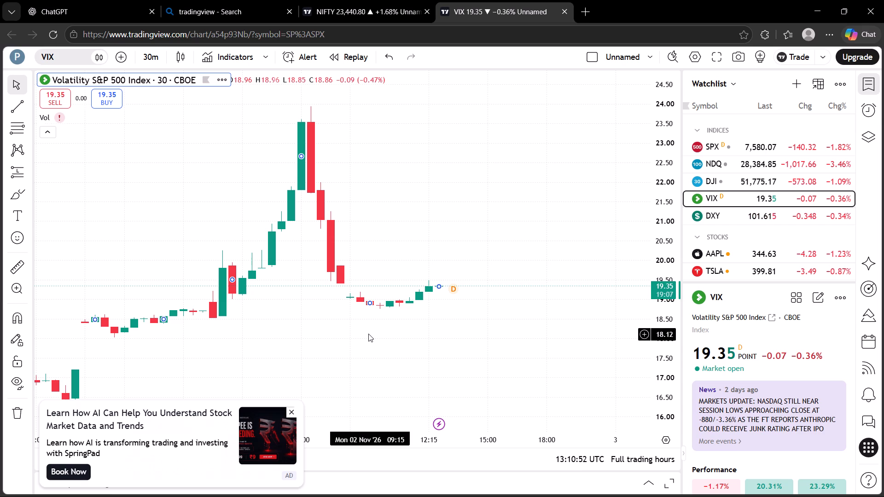
pyautogui.hscroll(6, 442, 290)
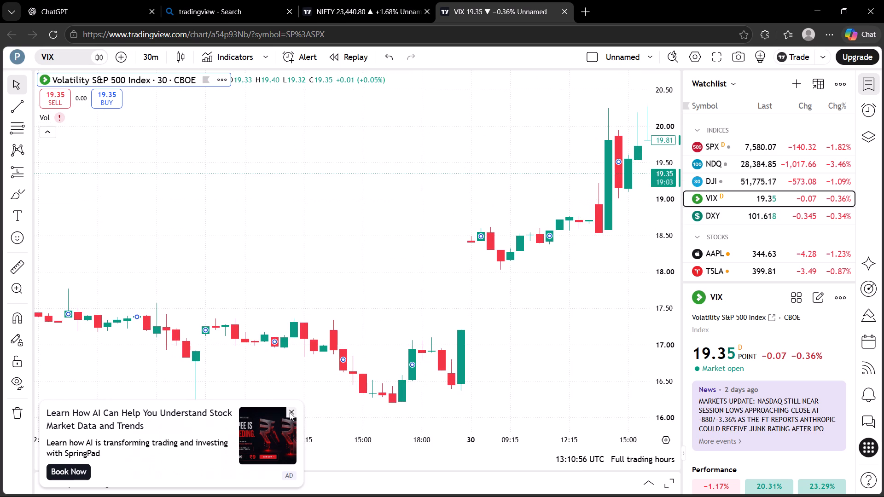
# Dismiss the SpringPad advertisement covering part of the VIX chart.
pyautogui.click(290, 412)
# Examine the older VIX 30-minute price history back to mid-October.
pyautogui.hscroll(8, 518, 290)
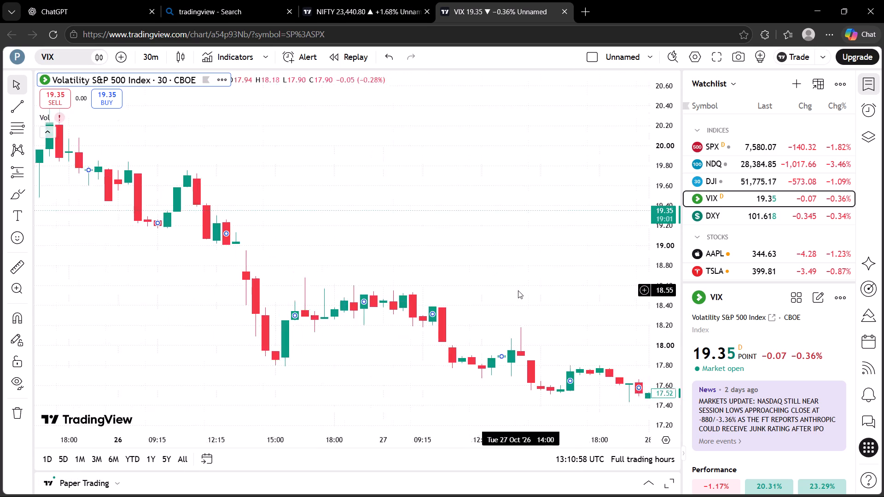
pyautogui.hscroll(8, 518, 290)
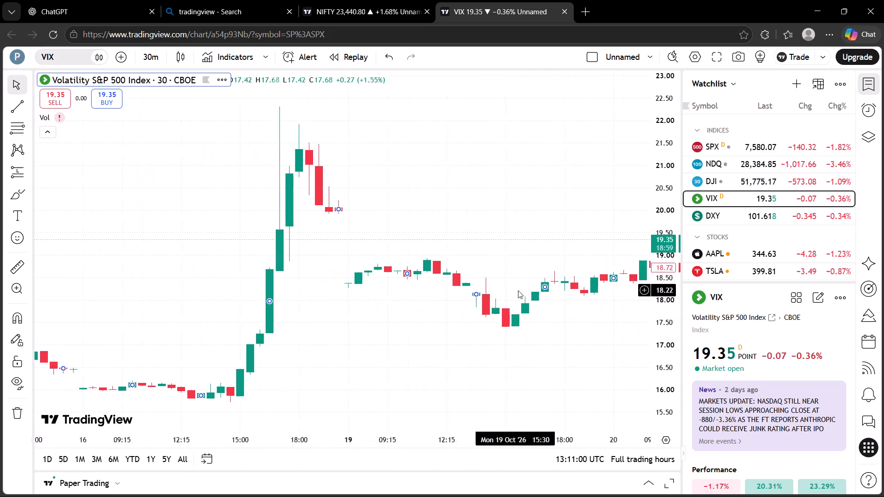
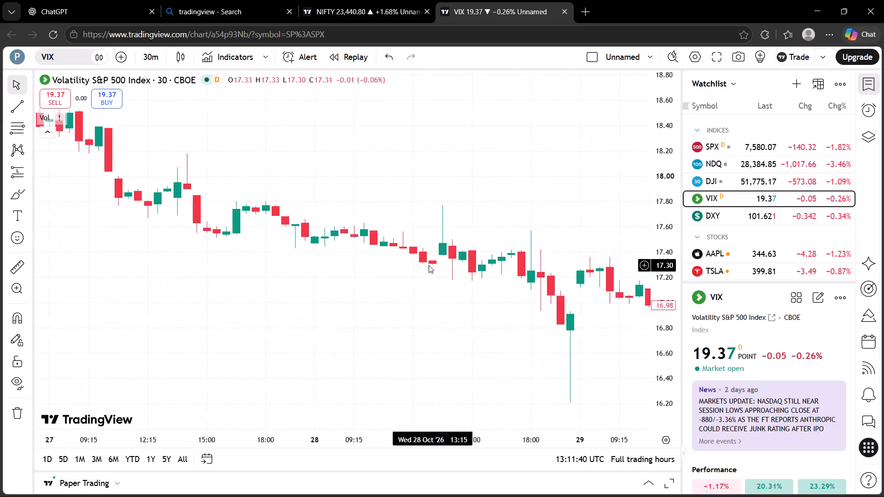
# Return the VIX 30-minute chart from the late-October candles to the latest session on 2 November.
pyautogui.hscroll(-2, 429, 265)
pyautogui.scroll(-1, 429, 265)
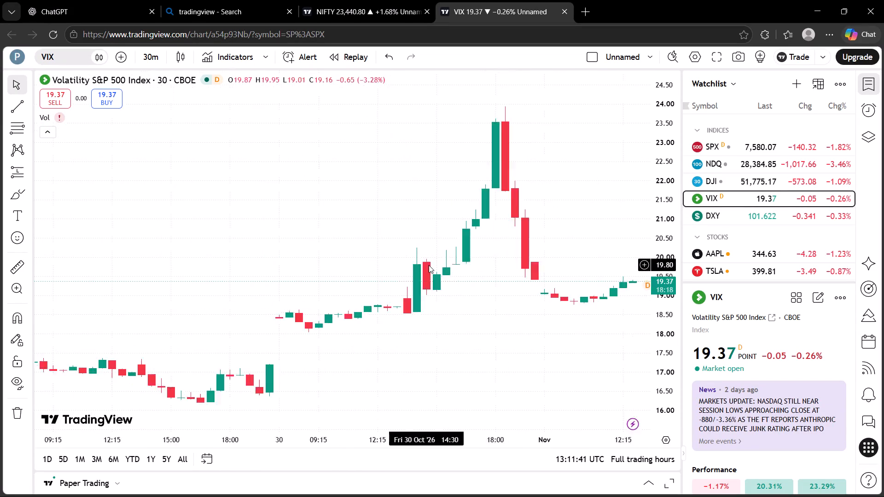
pyautogui.scroll(-1, 429, 265)
pyautogui.hscroll(-4, 429, 265)
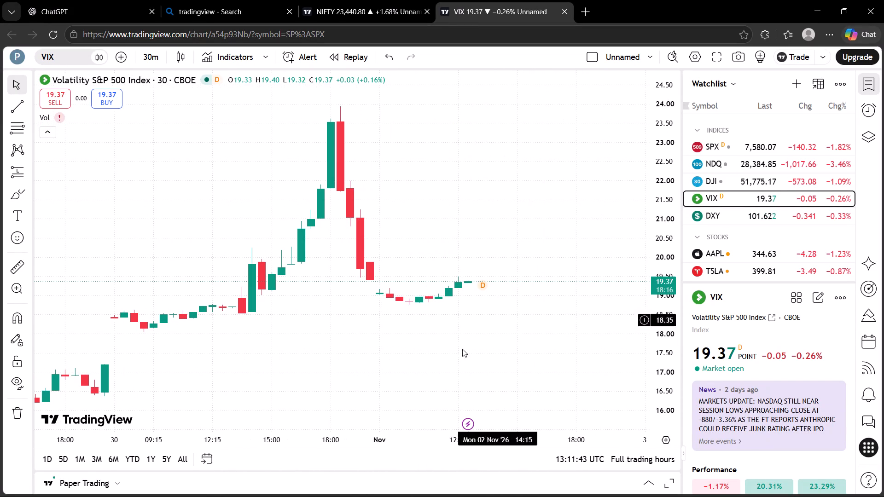
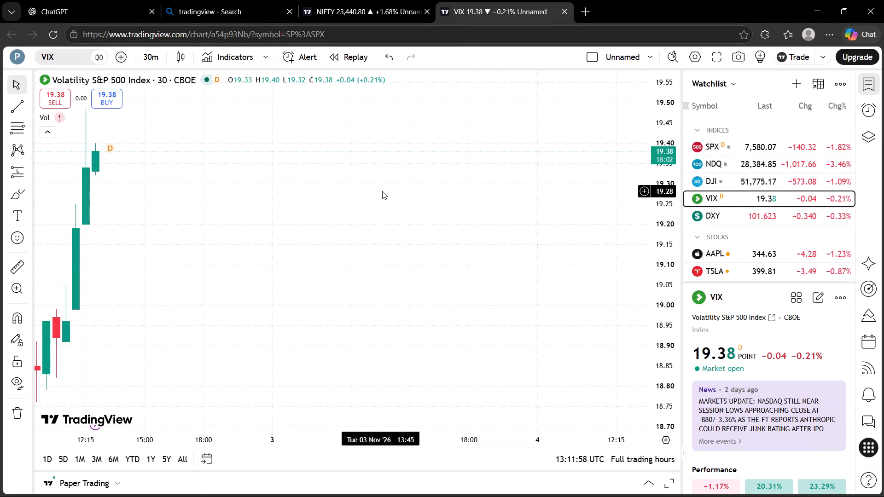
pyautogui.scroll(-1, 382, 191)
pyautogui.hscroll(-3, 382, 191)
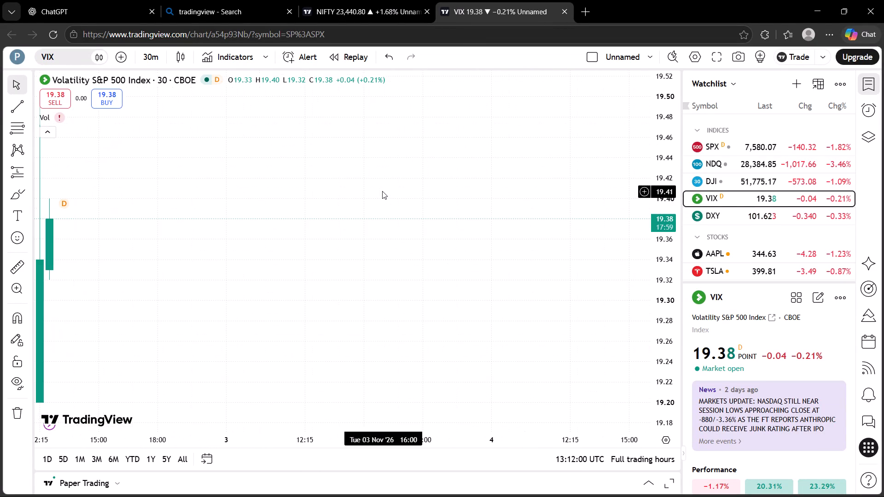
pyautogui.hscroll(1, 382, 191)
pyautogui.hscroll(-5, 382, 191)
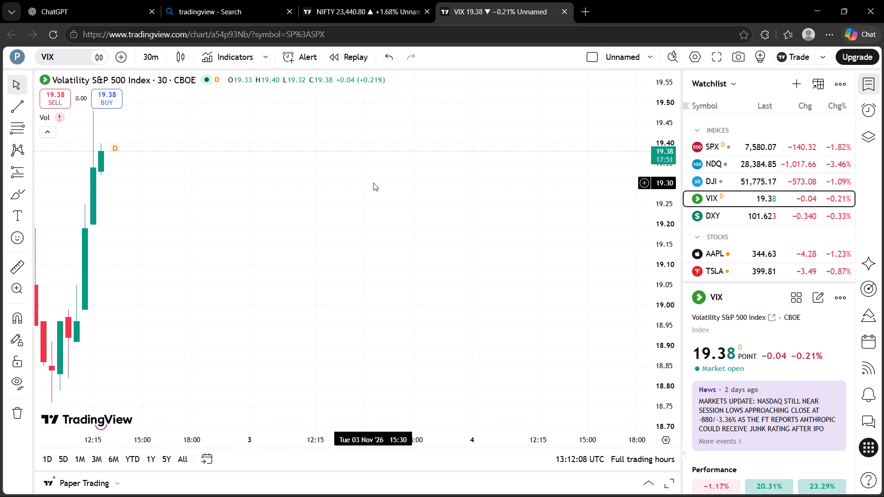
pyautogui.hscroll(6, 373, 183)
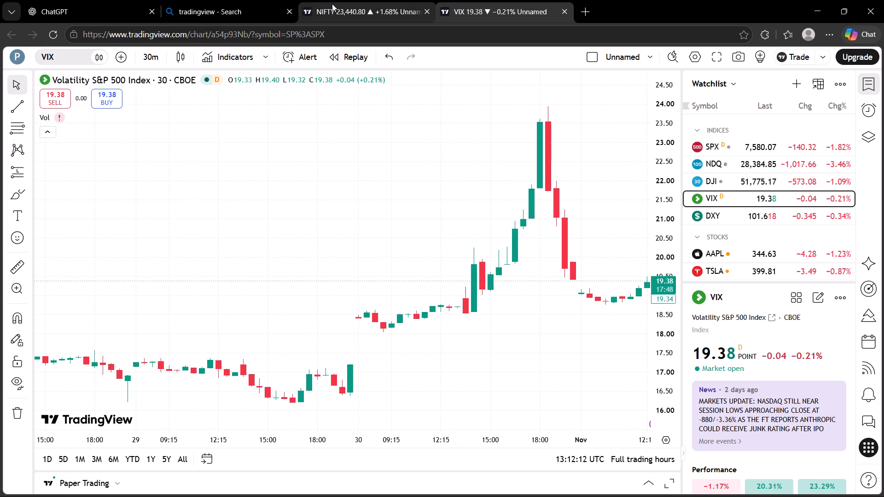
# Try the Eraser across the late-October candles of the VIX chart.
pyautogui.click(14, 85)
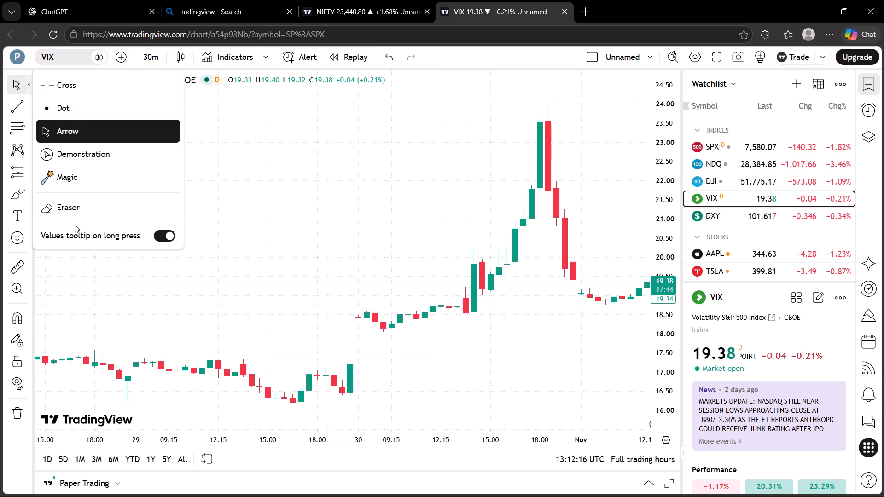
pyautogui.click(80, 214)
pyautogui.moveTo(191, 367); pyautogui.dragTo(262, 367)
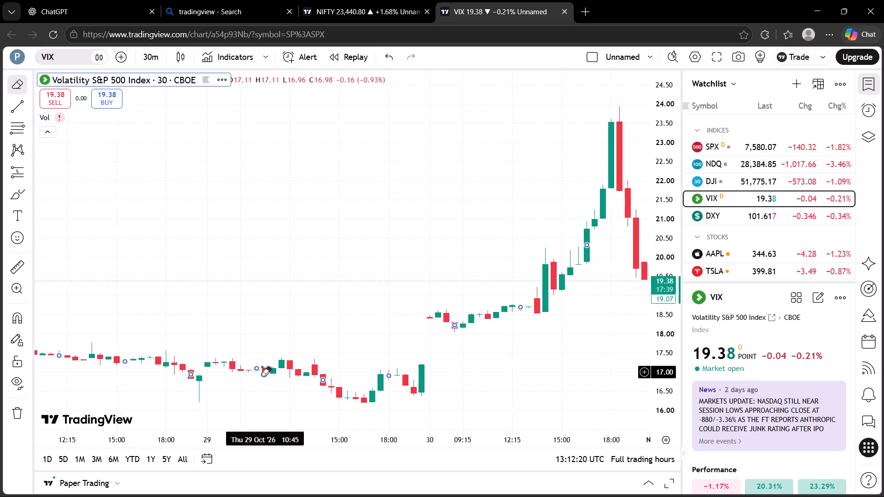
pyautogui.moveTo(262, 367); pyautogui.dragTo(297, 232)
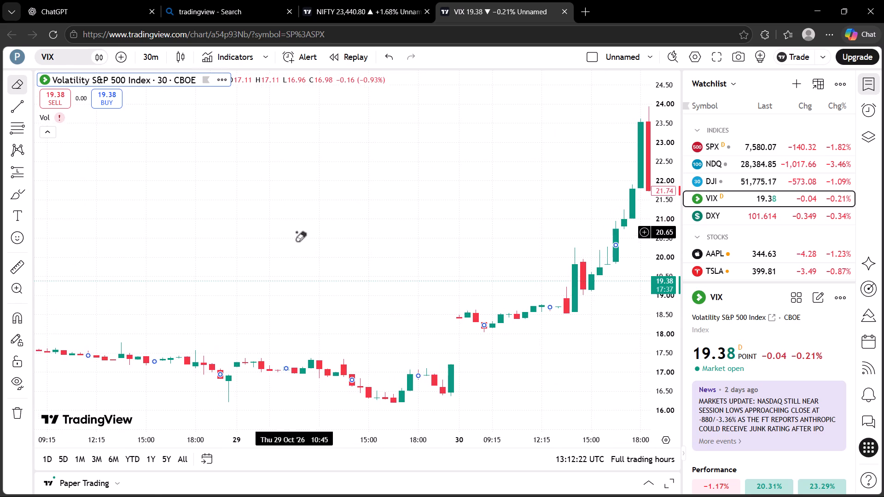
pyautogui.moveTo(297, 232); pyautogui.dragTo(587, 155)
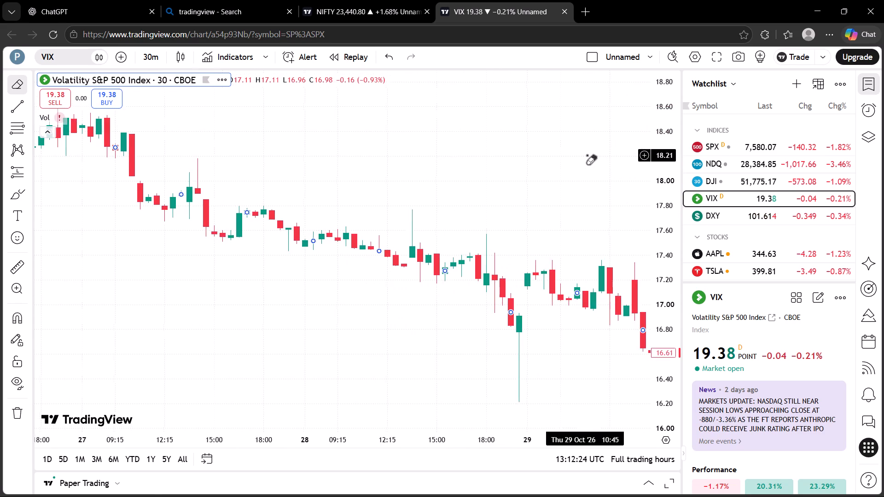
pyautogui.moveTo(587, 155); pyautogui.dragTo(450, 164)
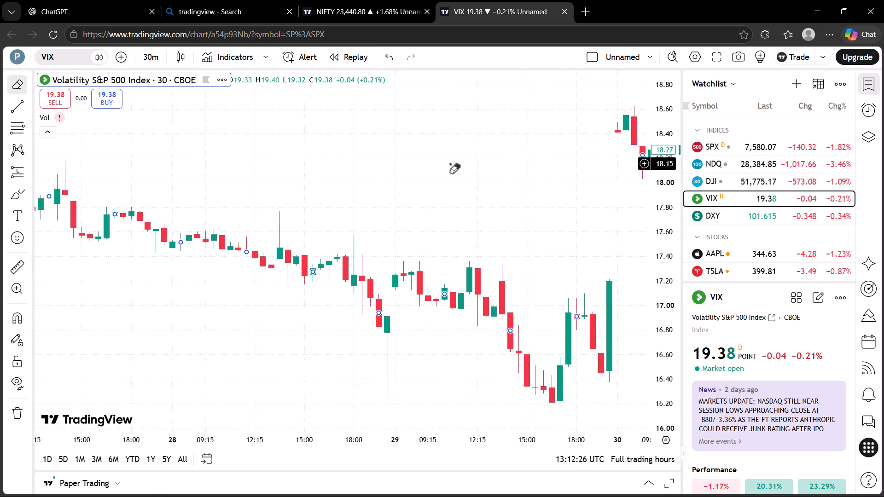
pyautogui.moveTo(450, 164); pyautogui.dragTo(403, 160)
# Search for VIX among stocks from India in the symbol search, and clear the filters.
pyautogui.click(66, 83)
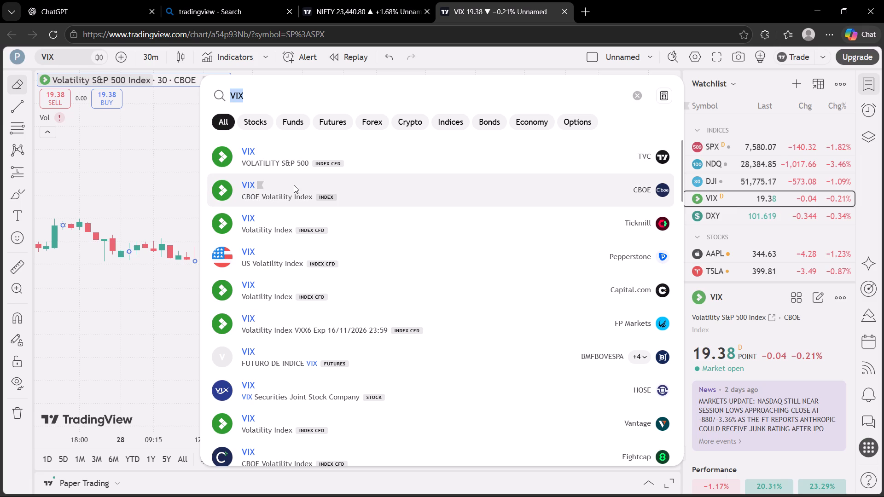
pyautogui.click(258, 124)
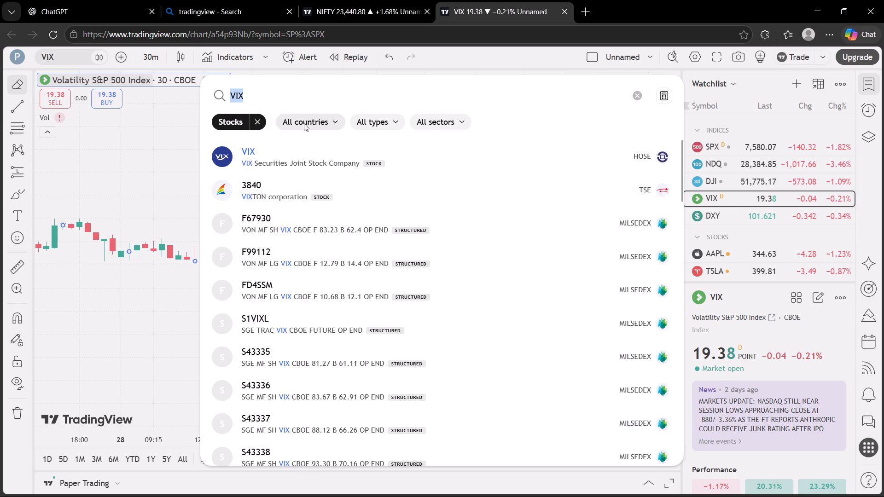
pyautogui.click(333, 123)
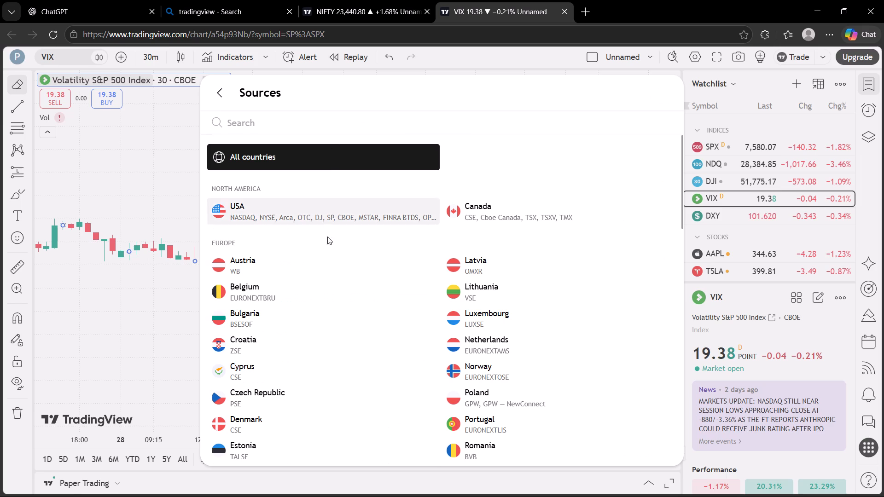
pyautogui.write('india')
pyautogui.press('Return')
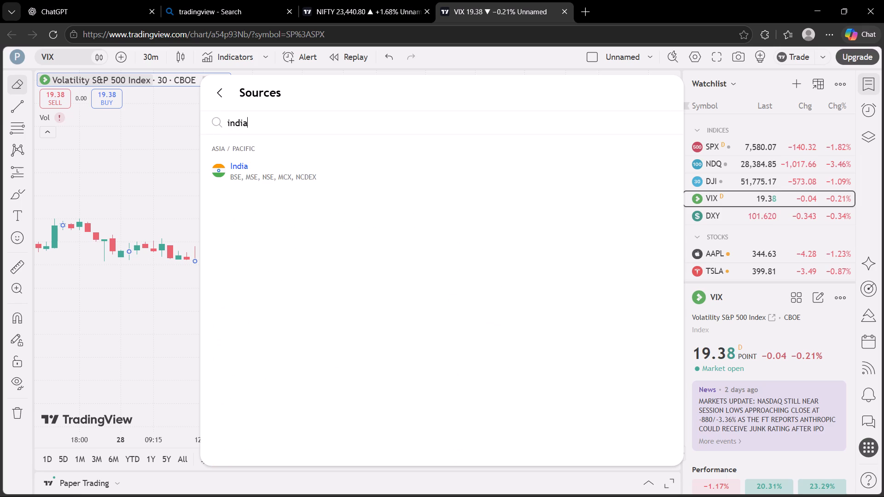
pyautogui.click(291, 173)
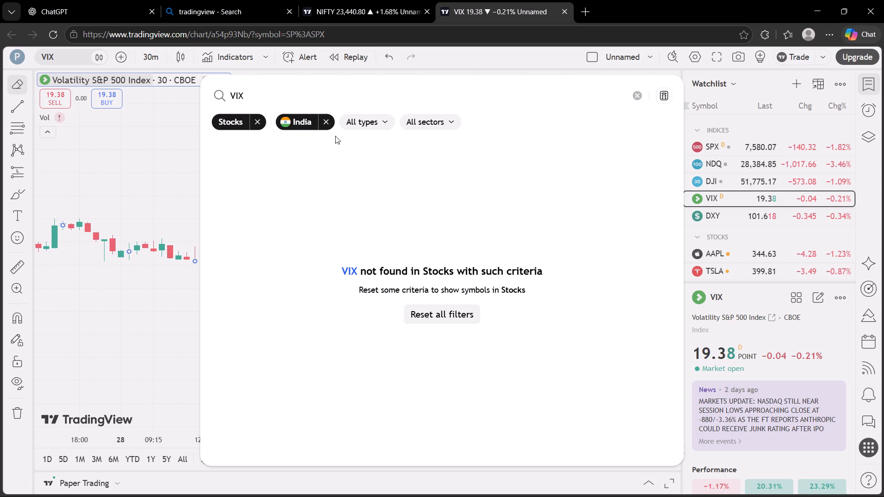
pyautogui.click(435, 312)
pyautogui.click(261, 122)
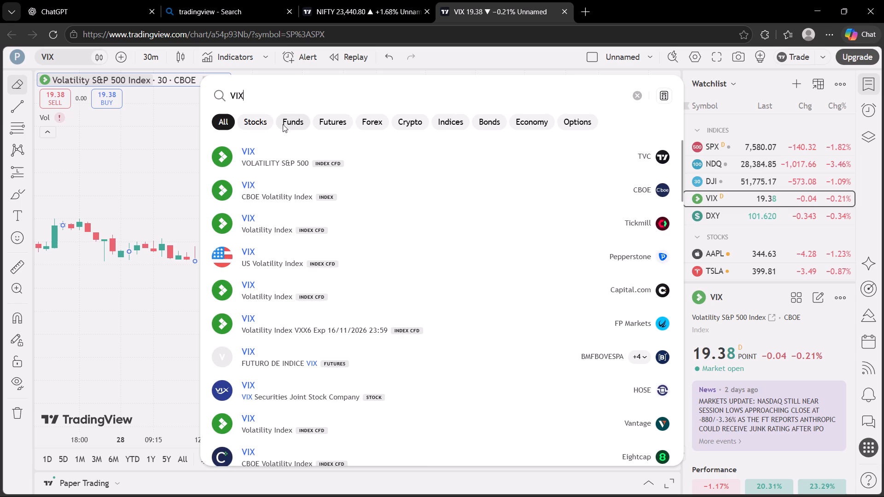
# Look through the VIX symbol results limited to stocks from all countries.
pyautogui.click(266, 120)
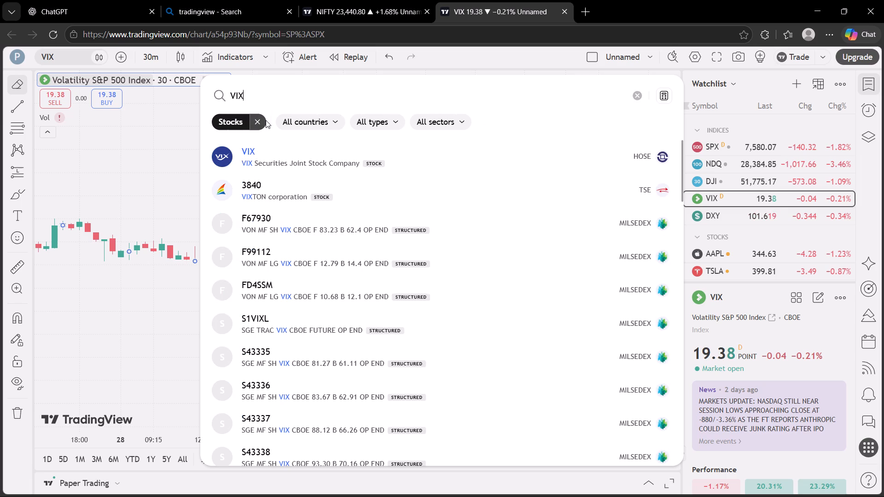
pyautogui.scroll(-5, 372, 356)
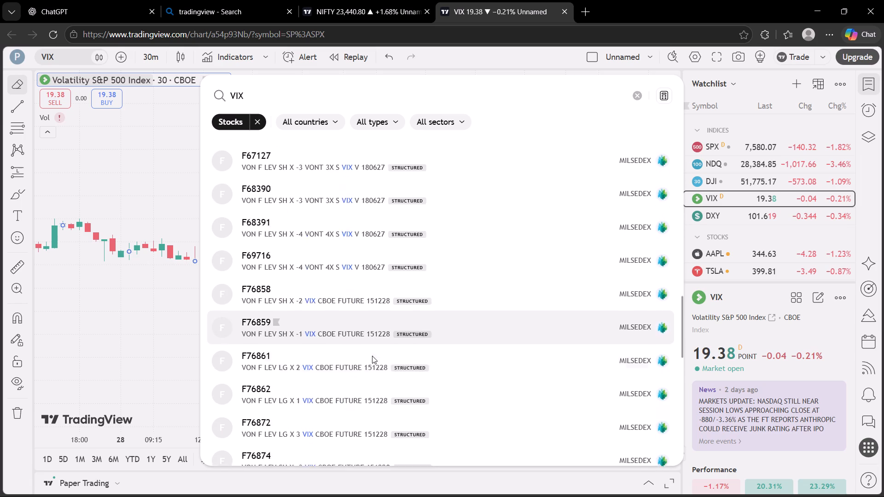
pyautogui.scroll(-7, 372, 356)
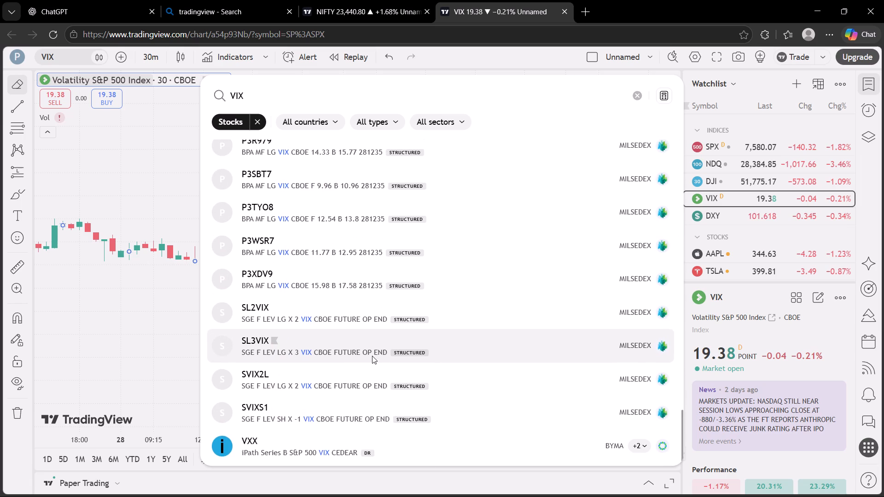
pyautogui.scroll(17, 372, 356)
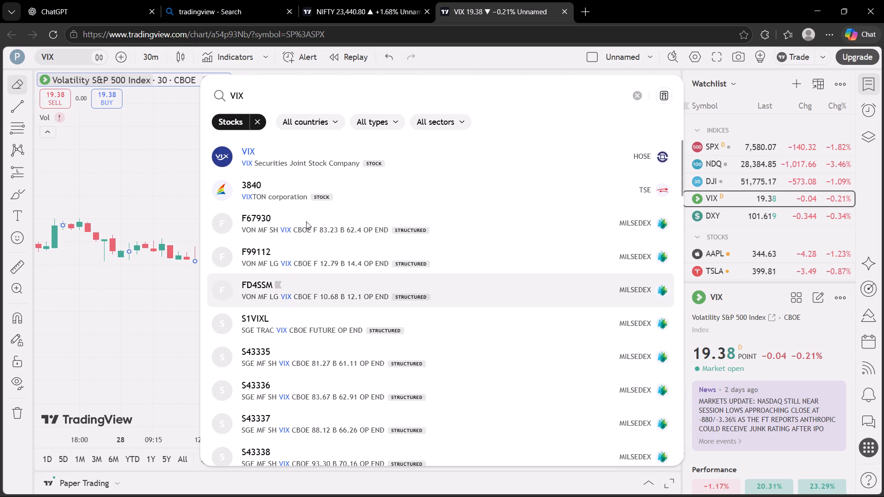
pyautogui.click(256, 120)
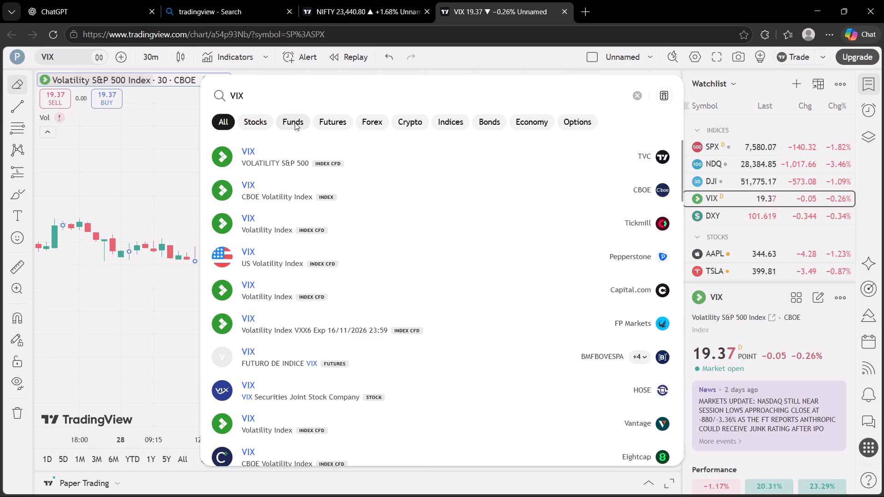
# Examine the VIX symbol results across all categories and once more among stocks only.
pyautogui.scroll(-5, 313, 292)
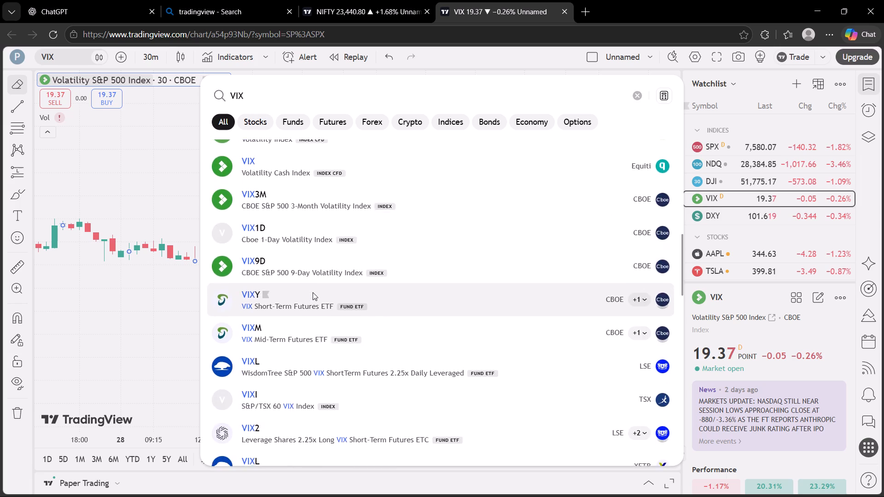
pyautogui.scroll(-7, 313, 292)
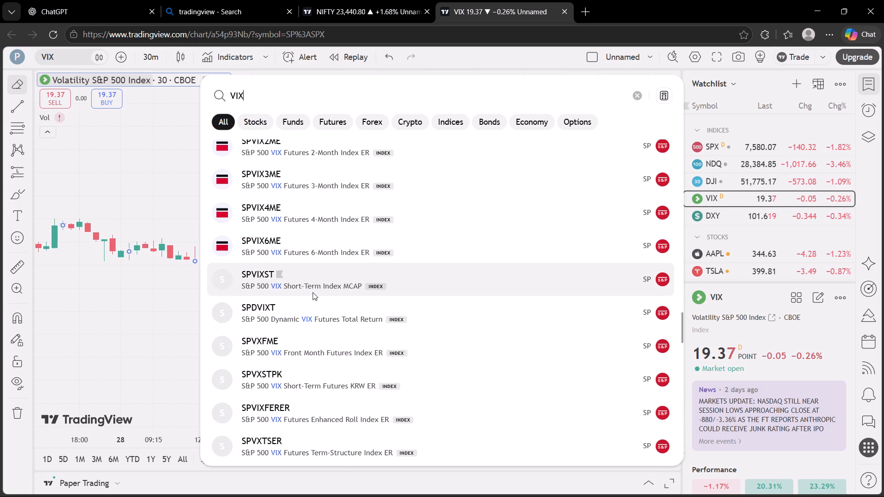
pyautogui.scroll(-4, 313, 292)
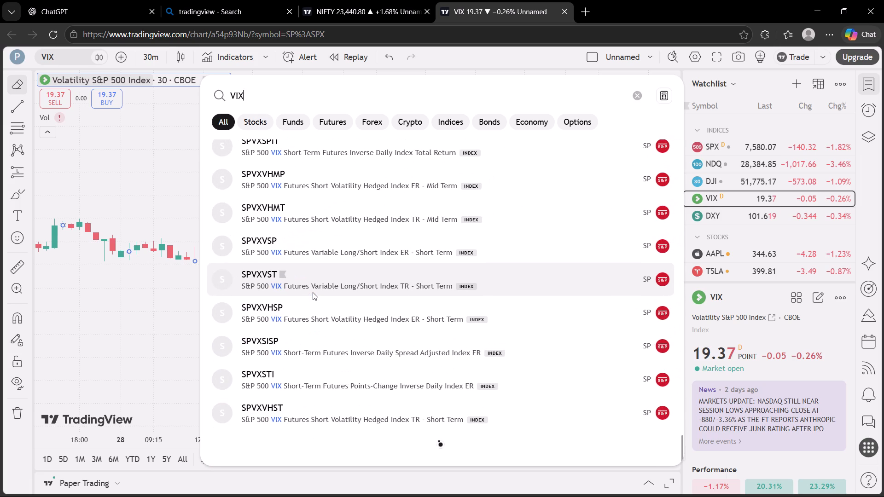
pyautogui.scroll(-5, 313, 292)
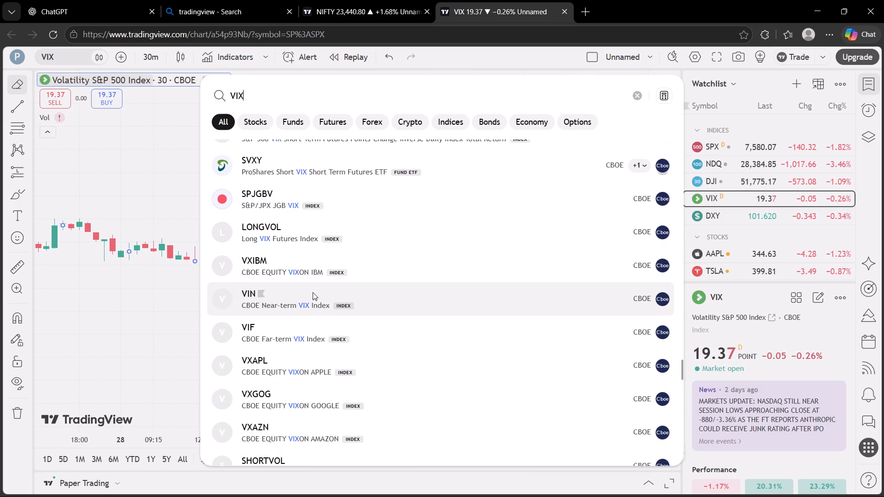
pyautogui.scroll(-2, 313, 292)
pyautogui.click(261, 118)
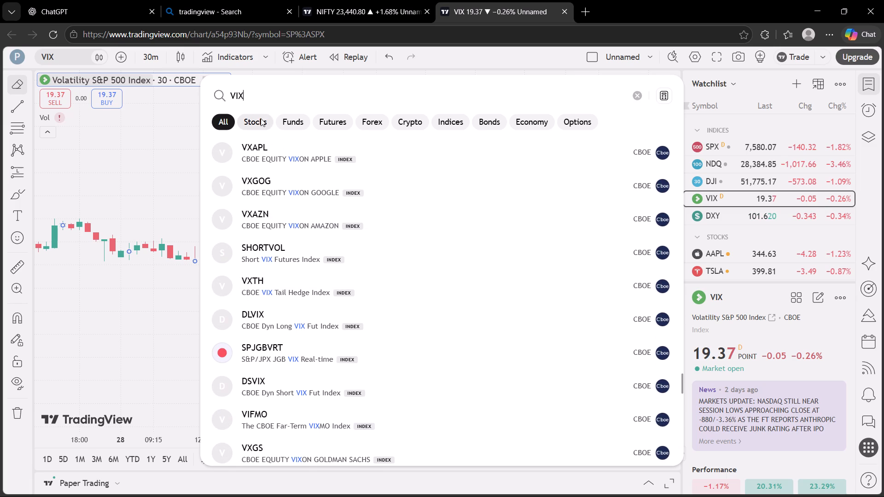
pyautogui.scroll(-7, 372, 298)
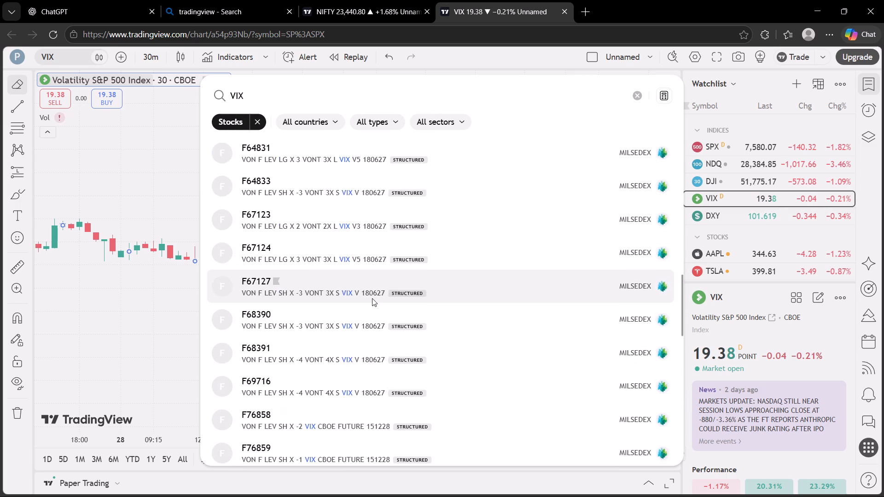
pyautogui.scroll(-7, 372, 298)
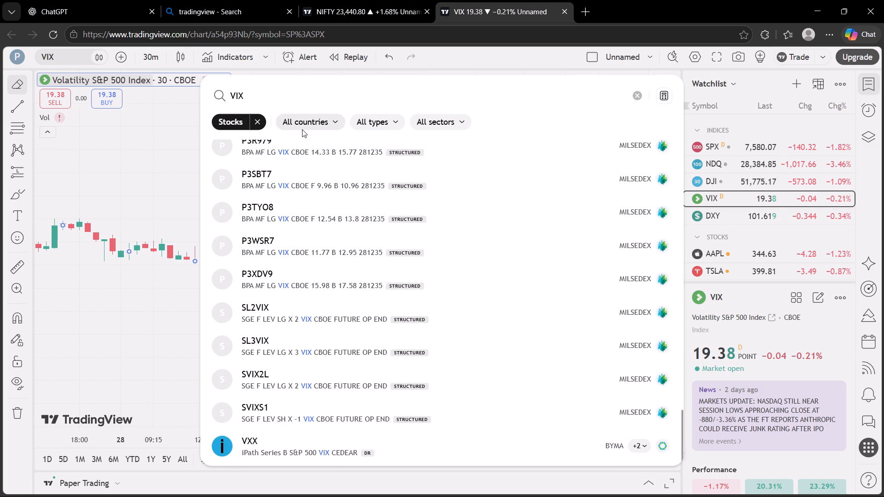
pyautogui.click(259, 121)
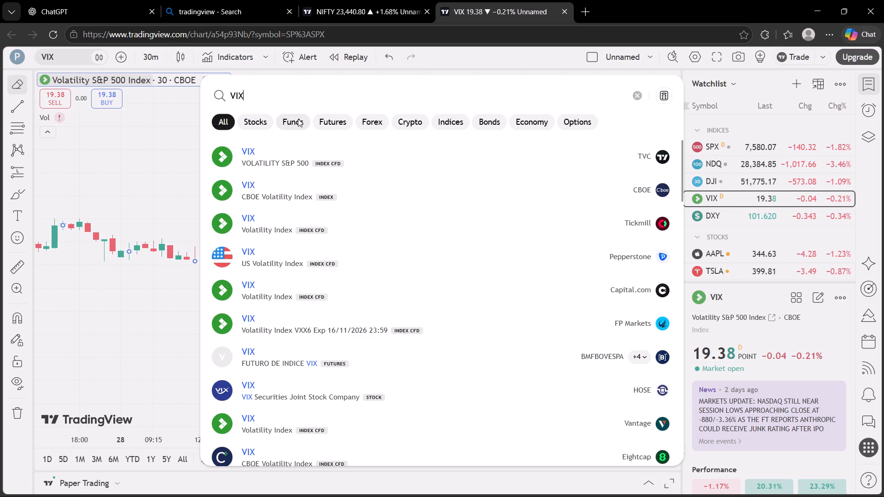
# Load the CFI-listed VXX, iPath Series B S&P 500 VIX ShortTerm Futures ETN, from the fund results for VIX.
pyautogui.click(296, 121)
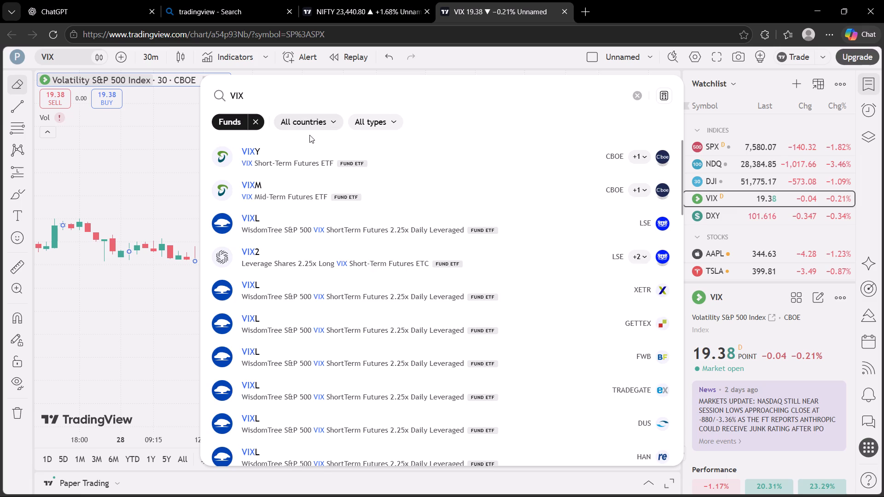
pyautogui.scroll(-6, 395, 295)
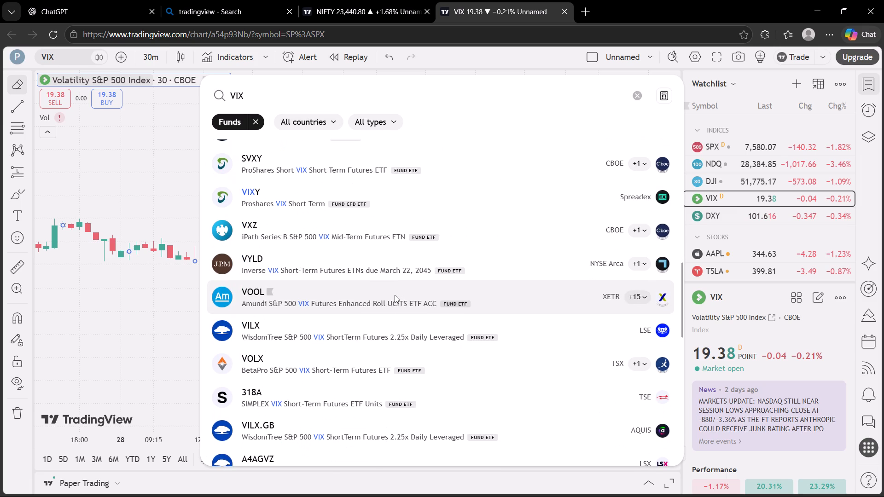
pyautogui.scroll(-7, 395, 295)
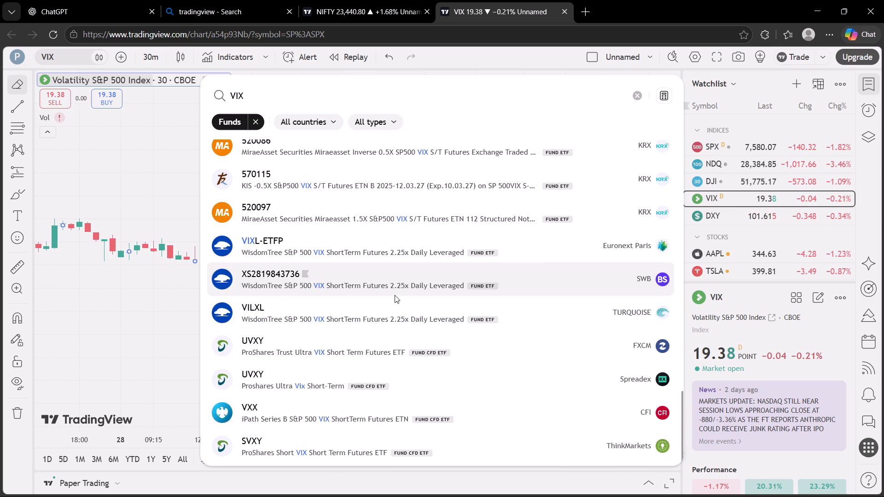
pyautogui.click(343, 403)
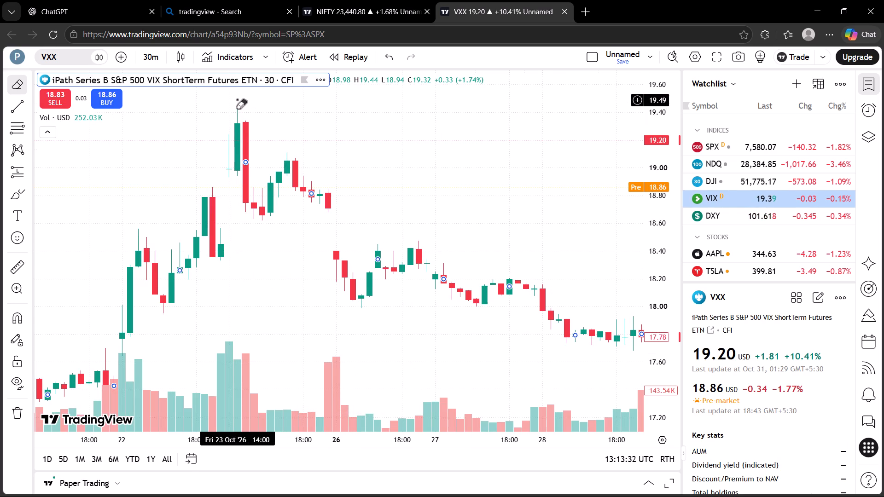
# Change the chart cursor from the Eraser to the Arrow.
pyautogui.click(14, 82)
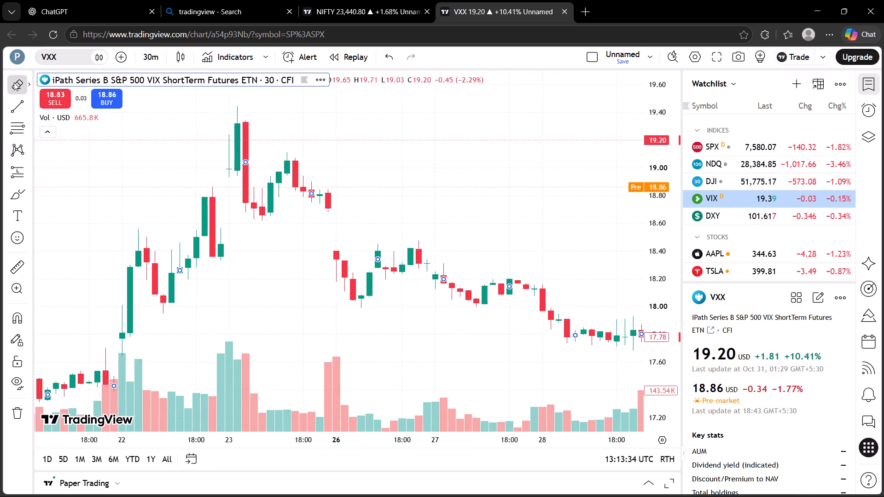
pyautogui.click(71, 129)
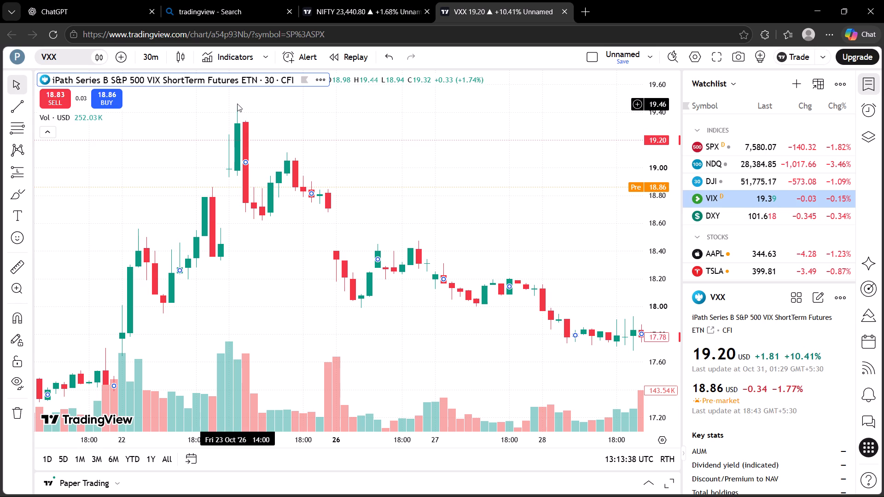
# Show the latest VXX 30-minute candles up to 30 October.
pyautogui.hscroll(-7, 369, 217)
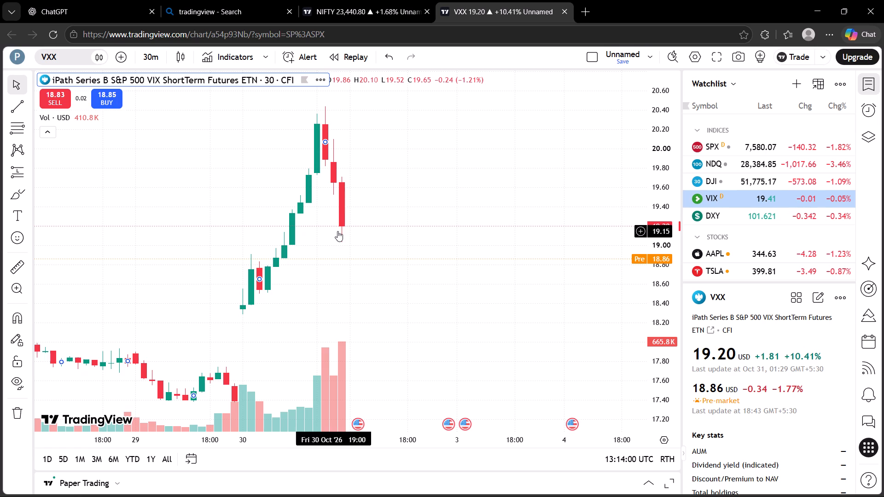
# Examine the VXX 30-minute price history from 30 October back to mid-September.
pyautogui.hscroll(2, 388, 194)
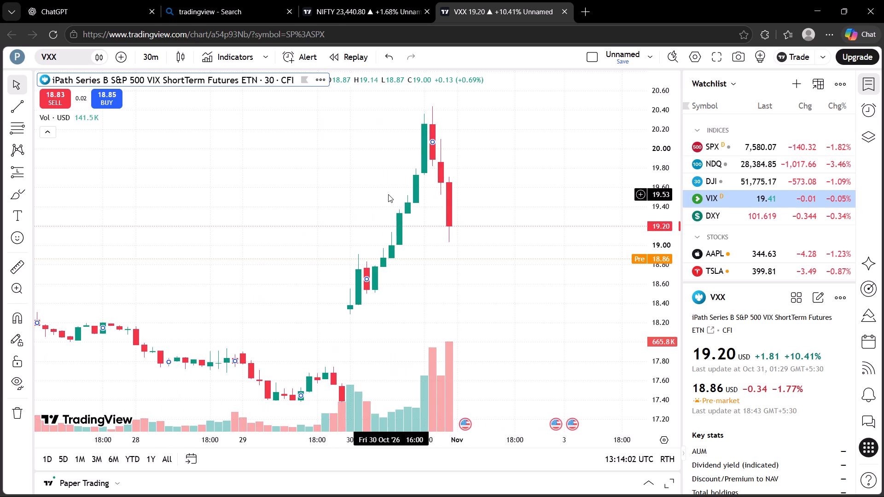
pyautogui.hscroll(-1, 388, 194)
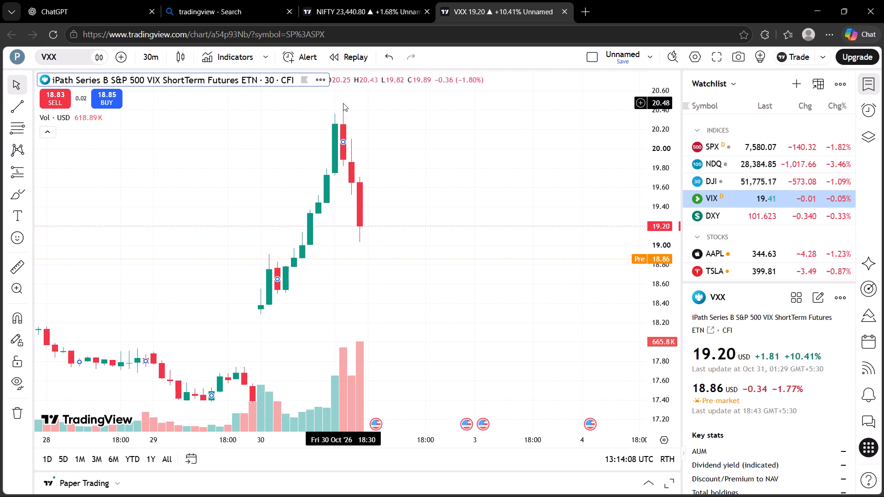
pyautogui.hscroll(9, 434, 246)
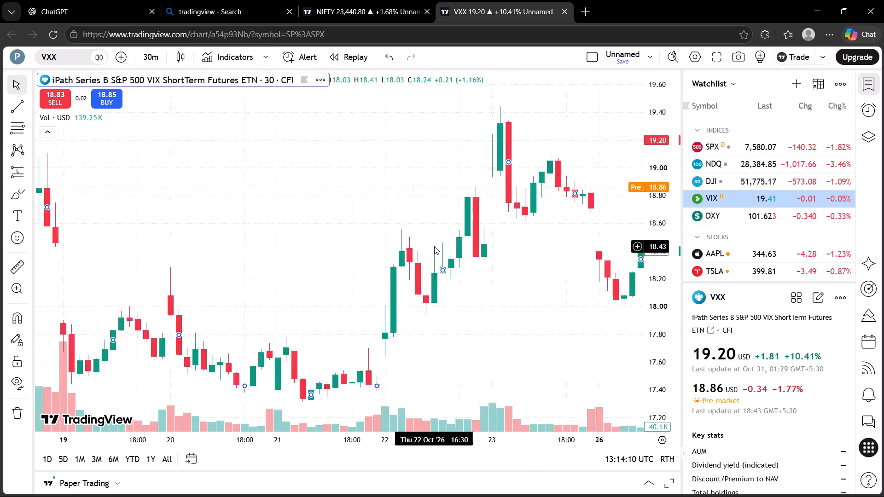
pyautogui.hscroll(14, 434, 246)
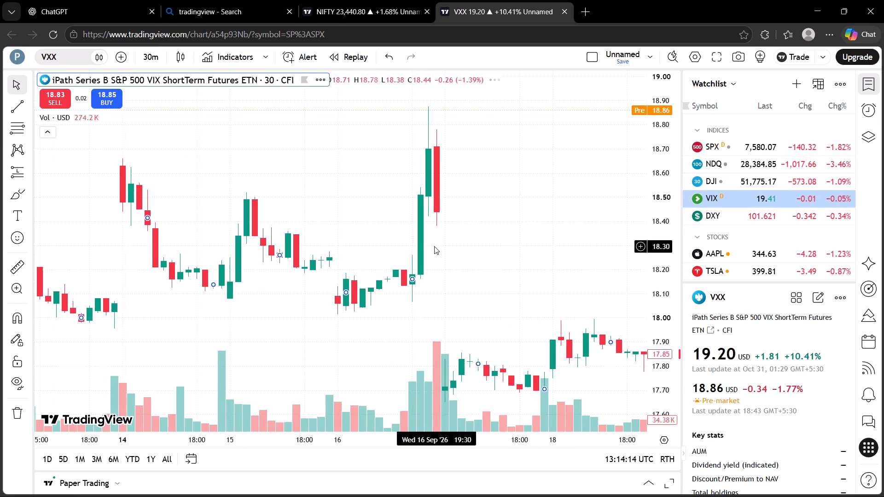
pyautogui.hscroll(4, 434, 246)
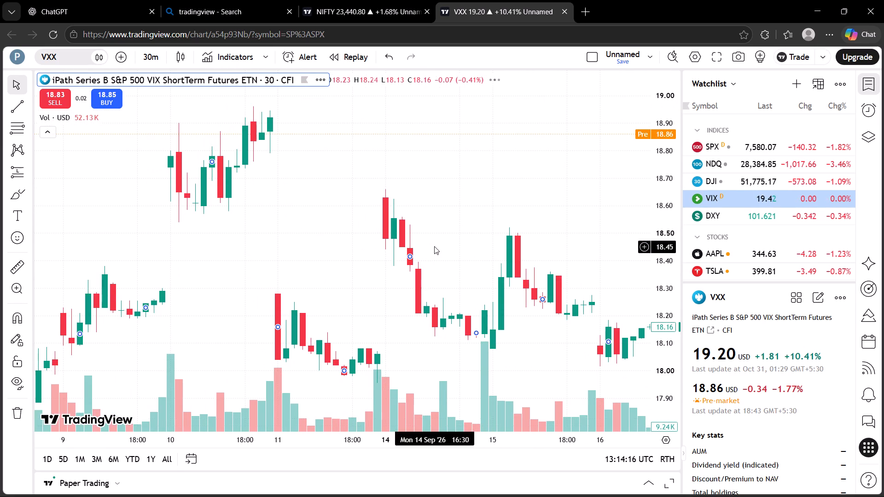
pyautogui.hscroll(-1, 434, 246)
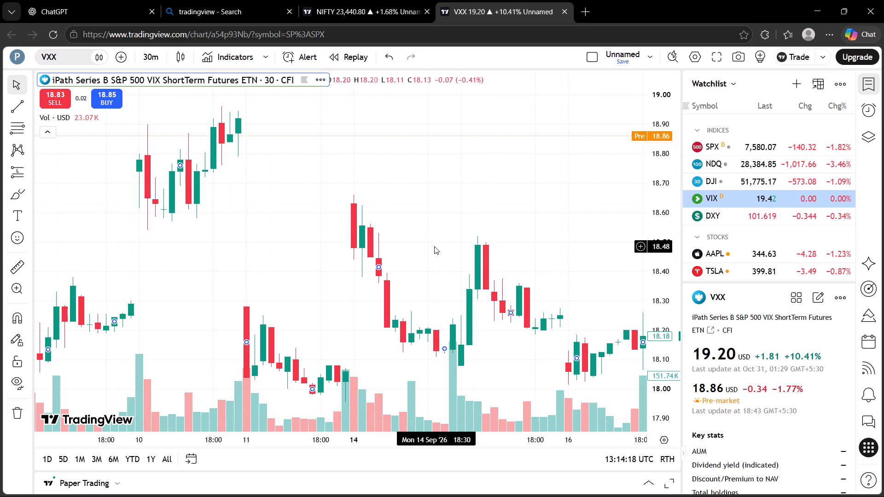
pyautogui.hscroll(-1, 434, 246)
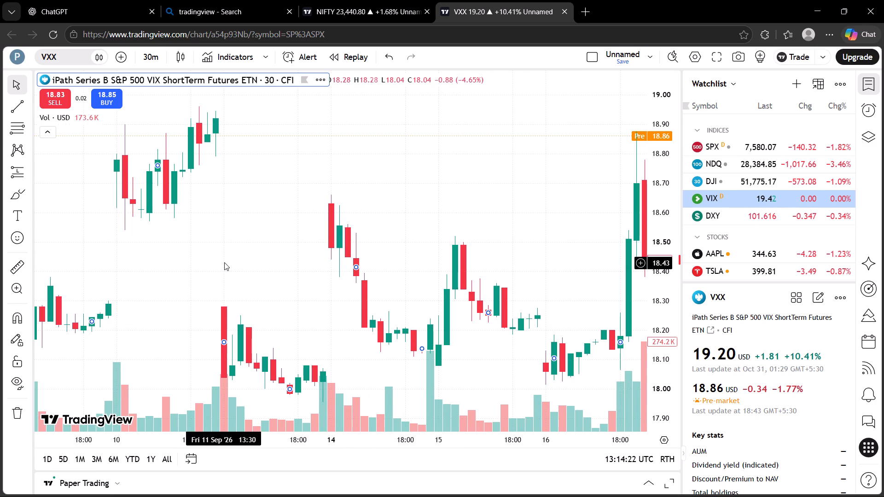
# Examine the VXX candles around the 11 September price gap, including the sessions just before and after it.
pyautogui.moveTo(225, 262); pyautogui.dragTo(223, 232)
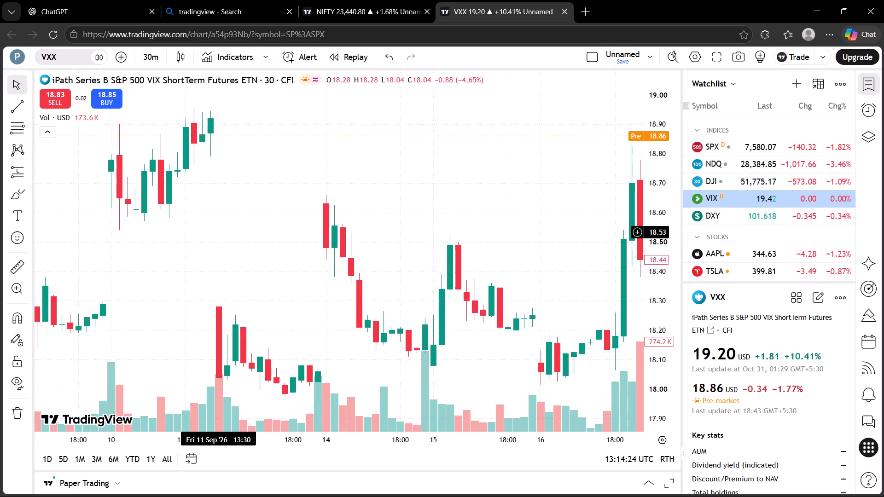
pyautogui.moveTo(223, 232); pyautogui.dragTo(235, 229)
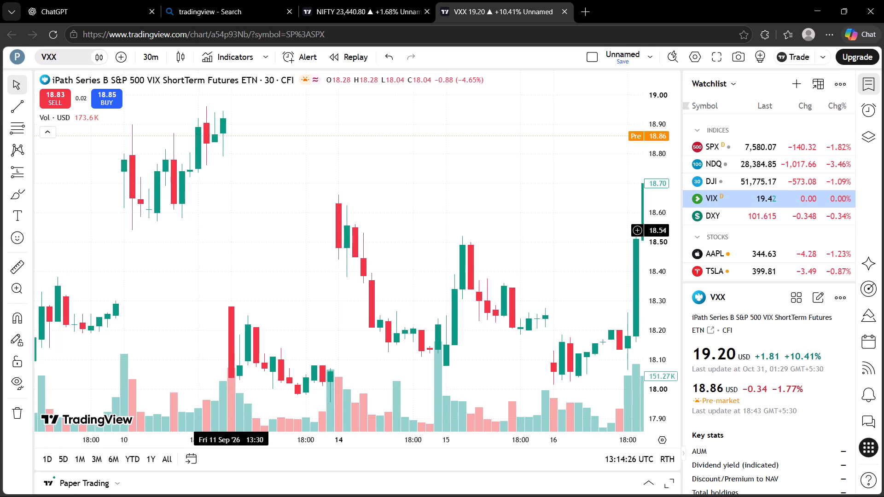
pyautogui.moveTo(235, 229); pyautogui.dragTo(233, 187)
pyautogui.moveTo(236, 278); pyautogui.dragTo(241, 217)
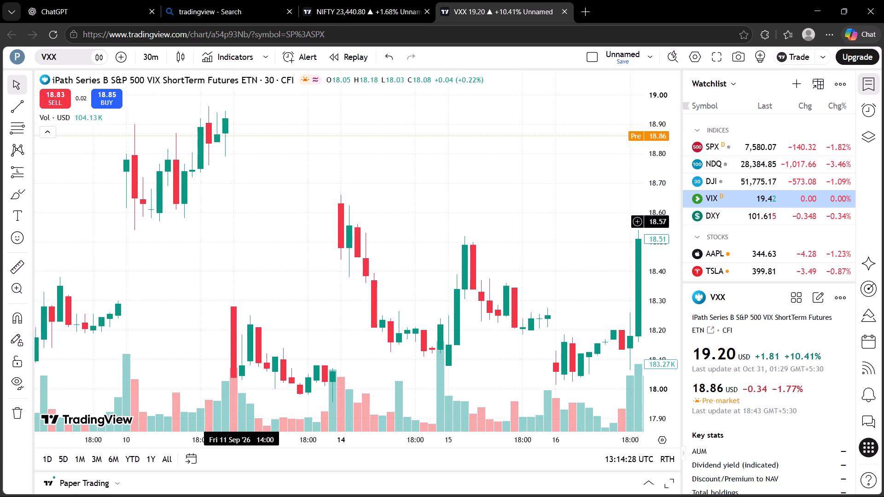
pyautogui.moveTo(241, 217); pyautogui.dragTo(243, 213)
pyautogui.moveTo(246, 259); pyautogui.dragTo(250, 202)
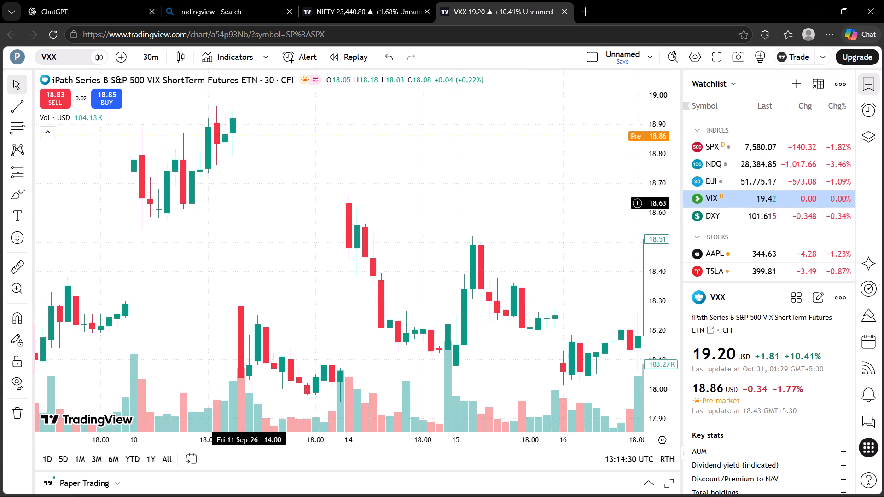
pyautogui.moveTo(250, 202); pyautogui.dragTo(252, 224)
pyautogui.moveTo(251, 284); pyautogui.dragTo(355, 298)
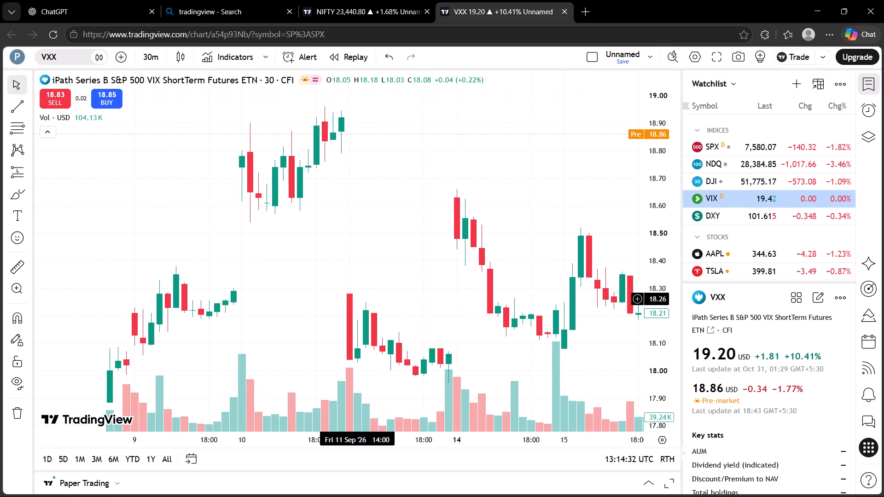
pyautogui.moveTo(355, 298); pyautogui.dragTo(573, 190)
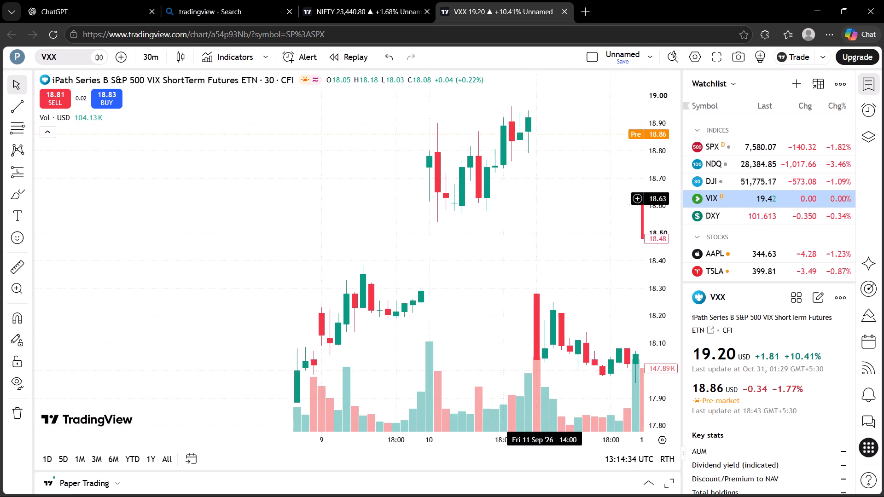
pyautogui.moveTo(573, 190); pyautogui.dragTo(477, 200)
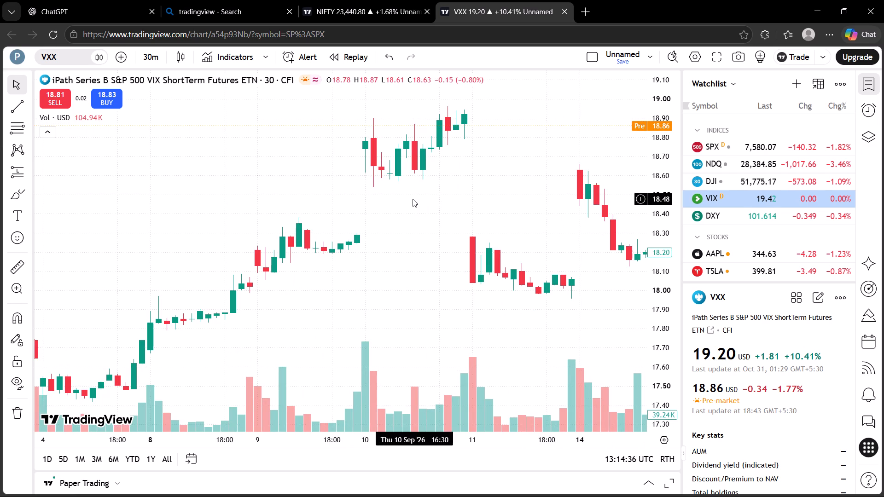
# Examine the older VXX 30-minute candles from early September back to about 21 August.
pyautogui.hscroll(13, 284, 199)
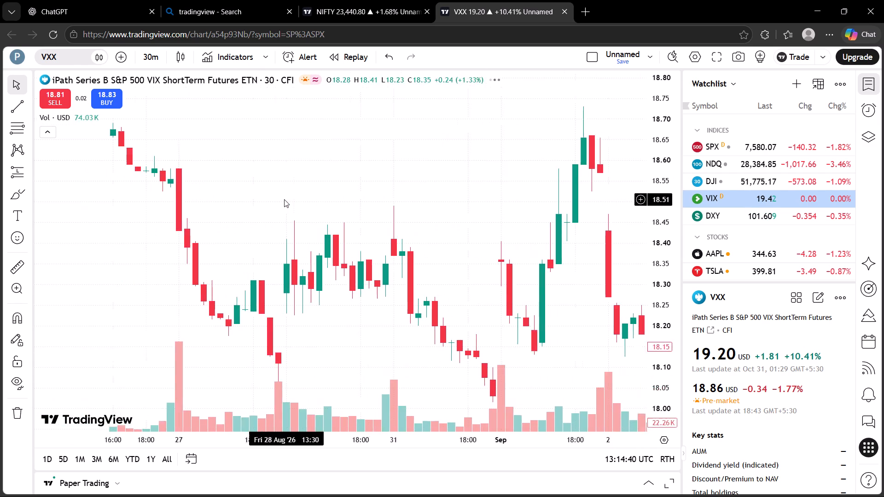
pyautogui.hscroll(14, 284, 199)
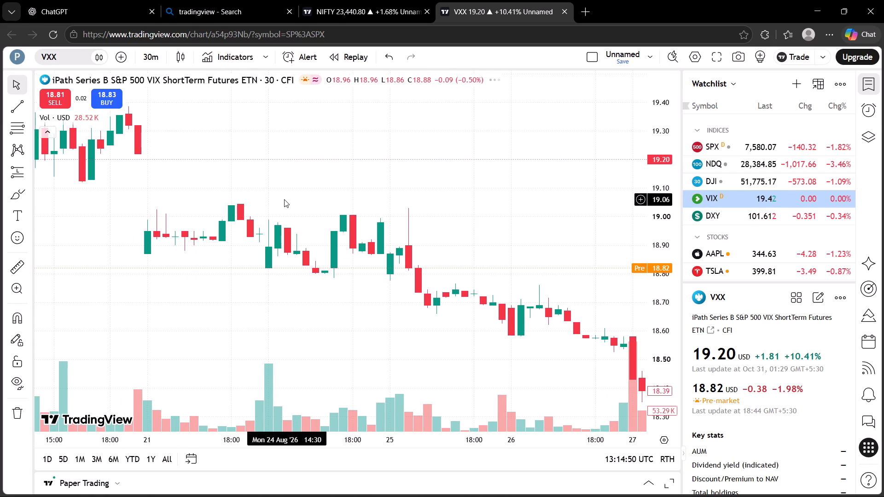
# Review VXX price action forward through September and October to the latest candles on 30 October.
pyautogui.hscroll(-15, 450, 239)
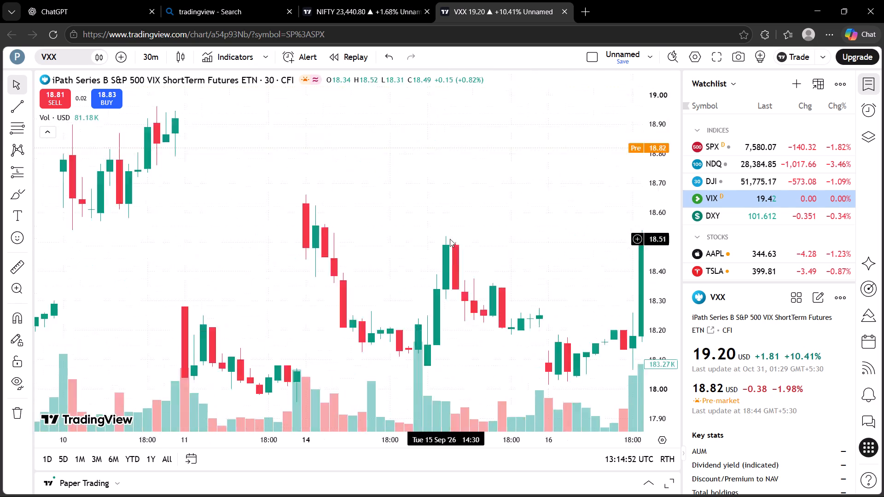
pyautogui.hscroll(-11, 450, 239)
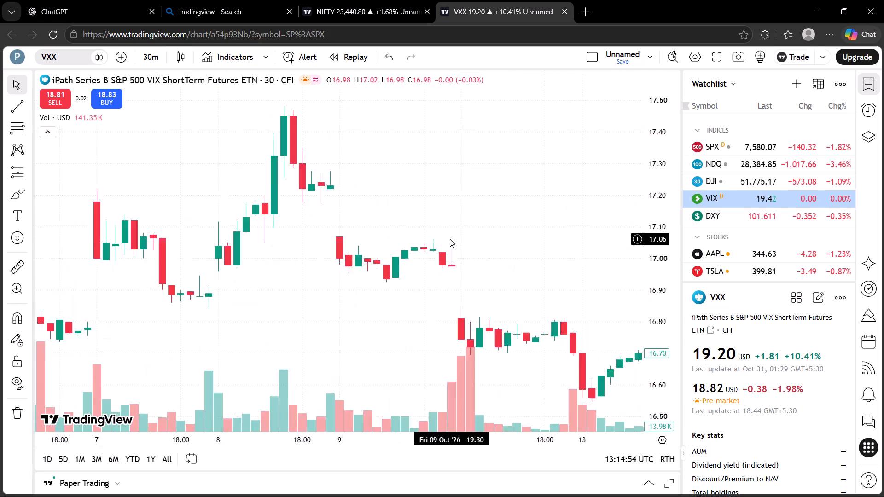
pyautogui.hscroll(-8, 450, 239)
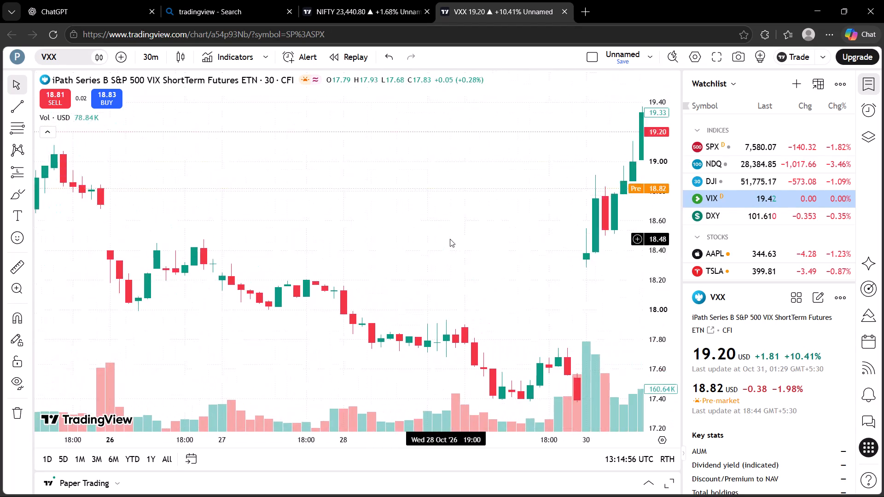
pyautogui.hscroll(-9, 450, 239)
pyautogui.hscroll(4, 450, 239)
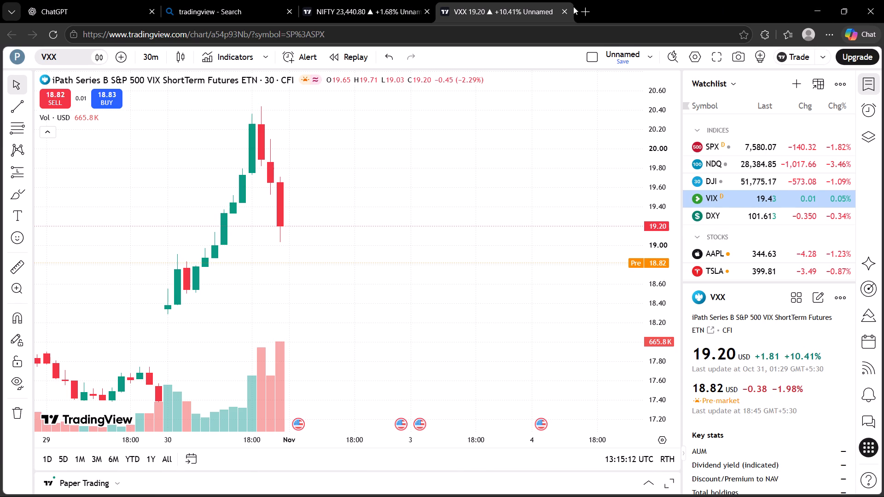
# Close the VXX chart without saving its changes, along with the Nifty chart and the TradingView search page.
pyautogui.click(560, 12)
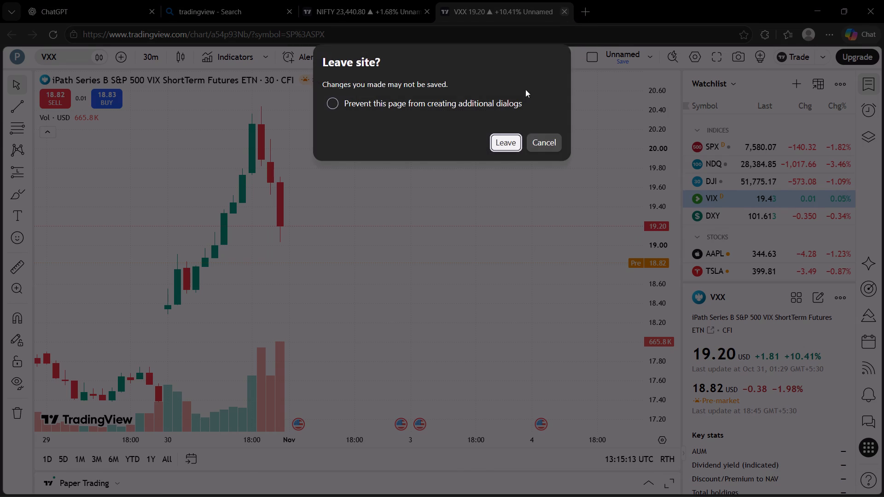
pyautogui.click(502, 149)
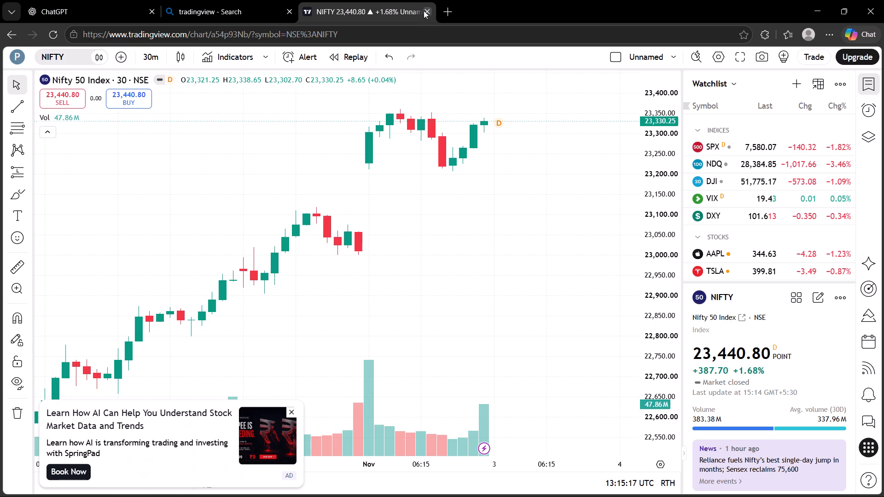
pyautogui.click(424, 10)
pyautogui.click(289, 10)
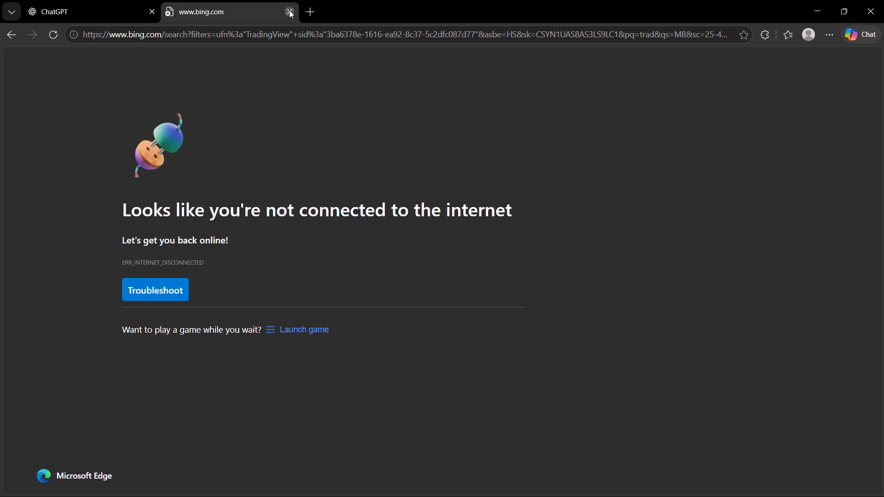